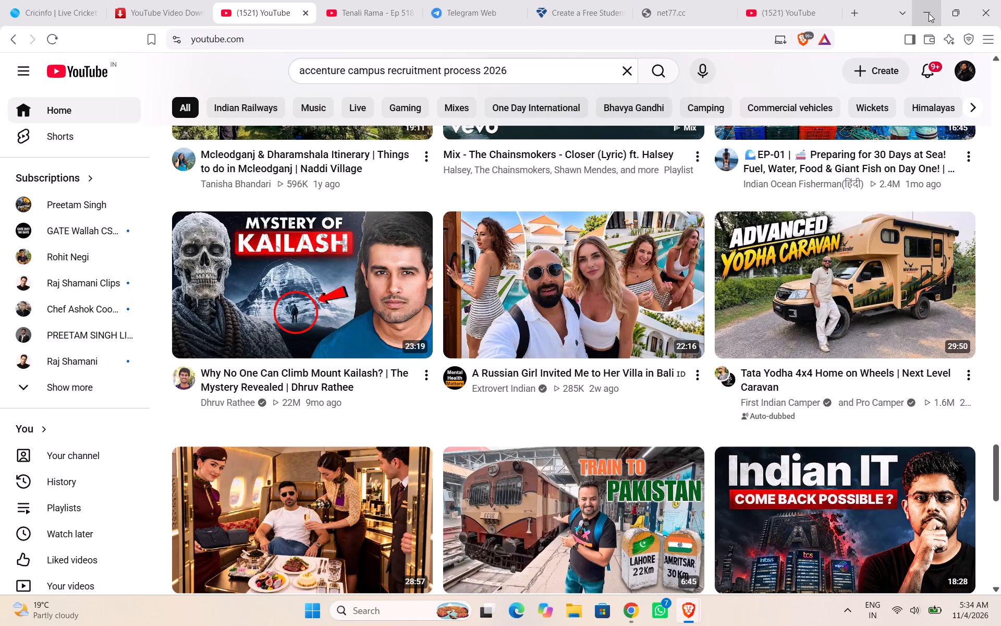
Minimise the browser and look through the contents of the Triund Treak and gagan folders on the desktop.
{"action": "left_click", "coordinate": [929, 13]}
{"action": "left_click", "coordinate": [929, 13]}
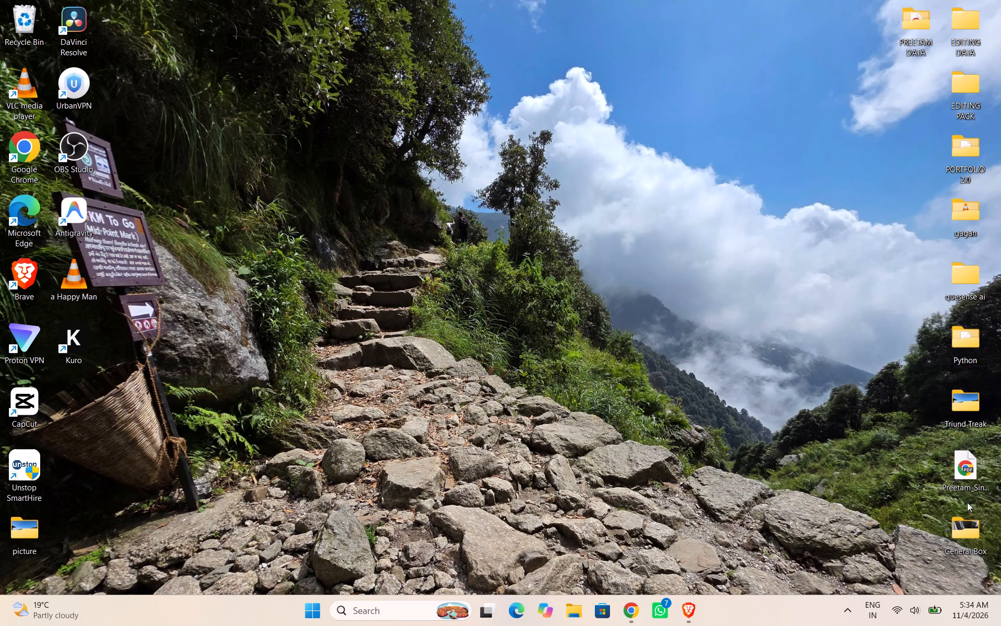
{"action": "double_click", "coordinate": [961, 403]}
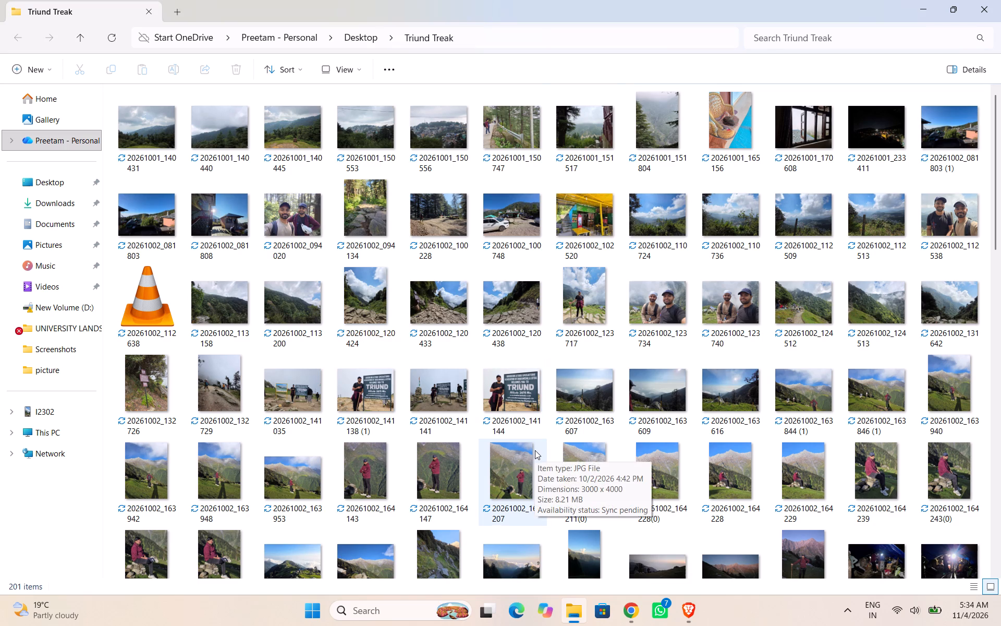
{"action": "scroll", "coordinate": [535, 450], "scroll_direction": "down", "scroll_amount": 4}
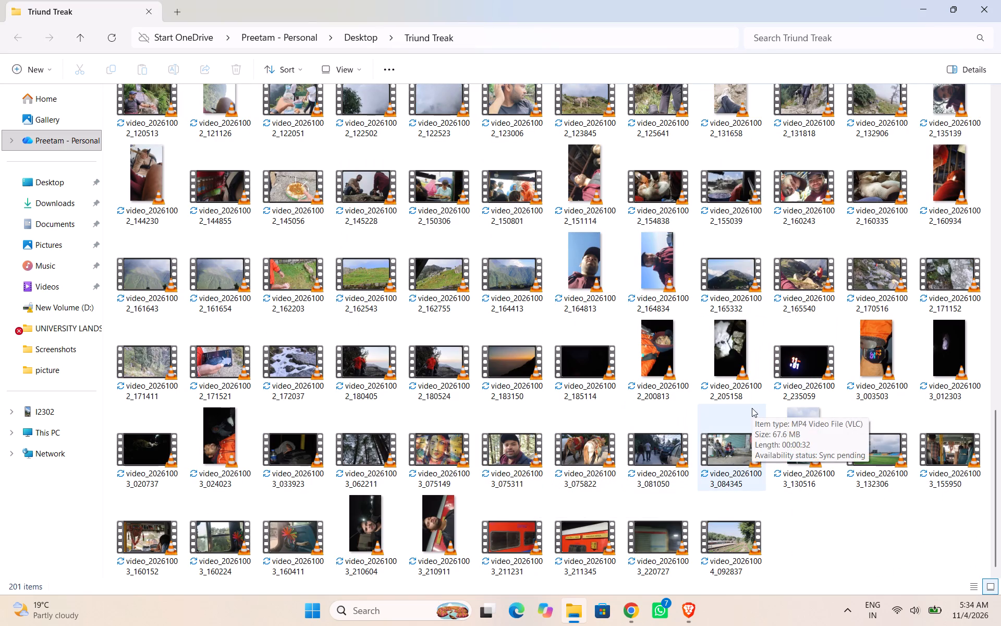
{"action": "left_click", "coordinate": [996, 0]}
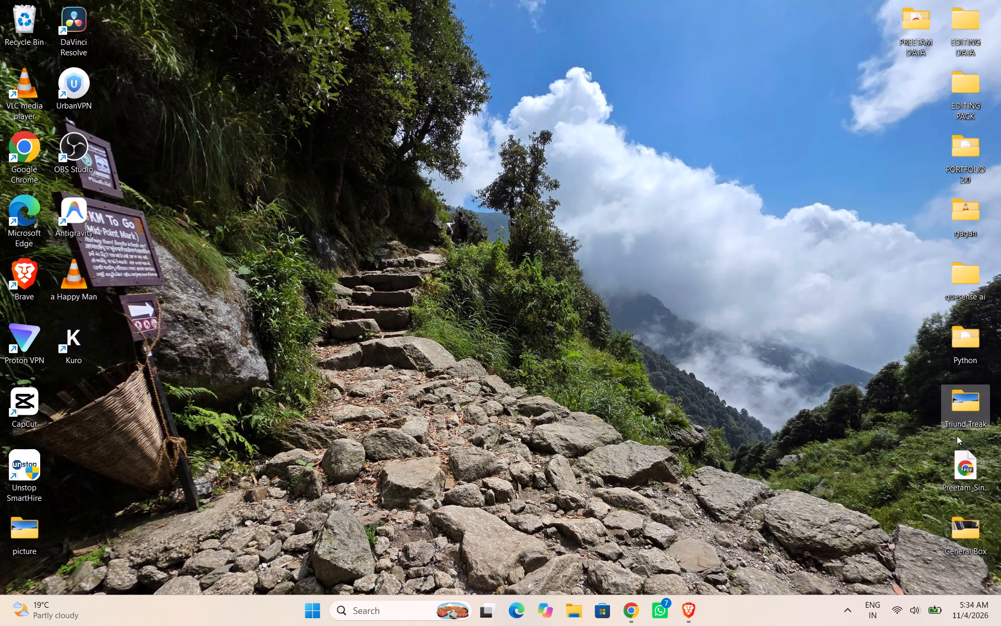
{"action": "double_click", "coordinate": [961, 211]}
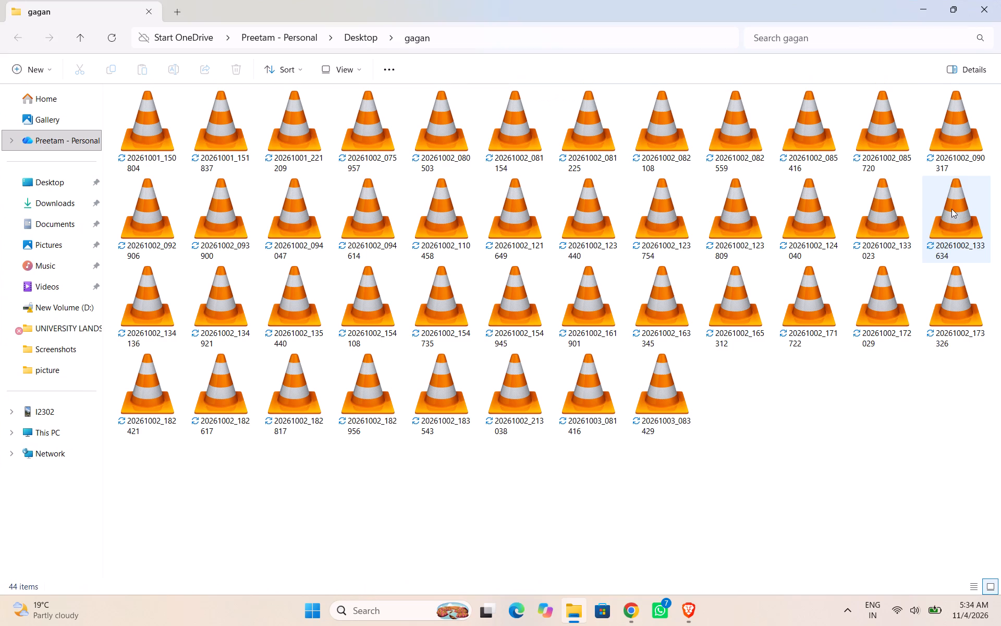
{"action": "left_click", "coordinate": [982, 0]}
{"action": "right_click", "coordinate": [363, 61]}
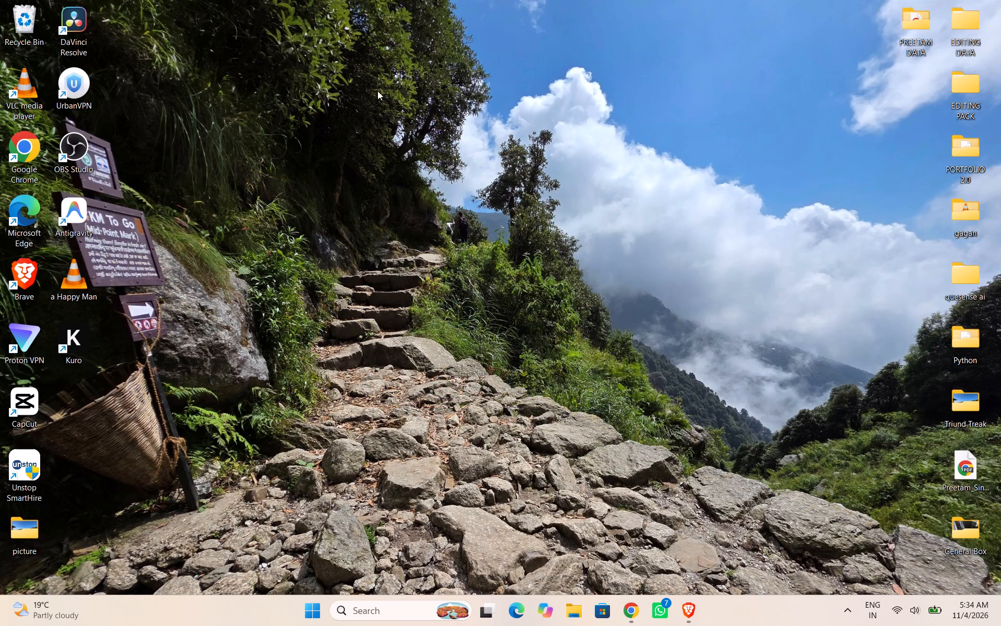
{"action": "left_click", "coordinate": [408, 116]}
Launch UrbanVPN, continue with the free version and dismiss the premium offer.
{"action": "key", "text": "alt+space"}
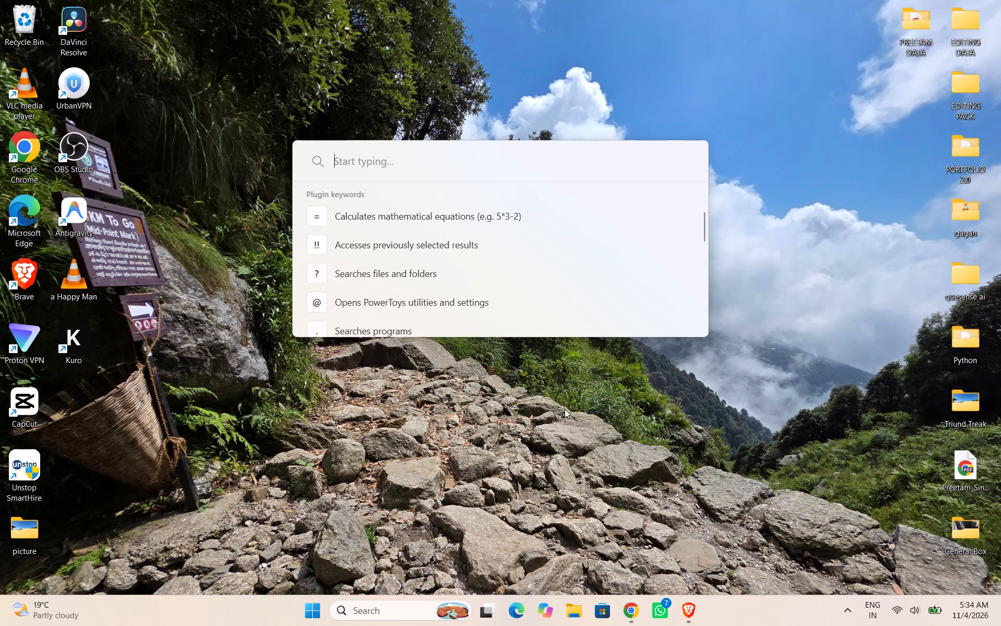
{"action": "type", "text": "ur"}
{"action": "type", "text": "ban"}
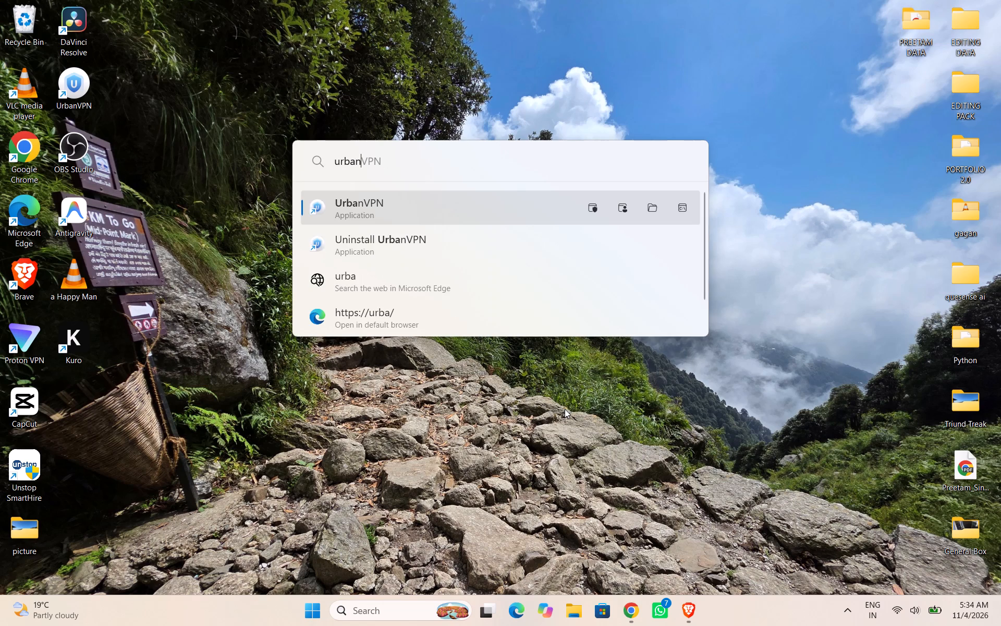
{"action": "left_click", "coordinate": [471, 203]}
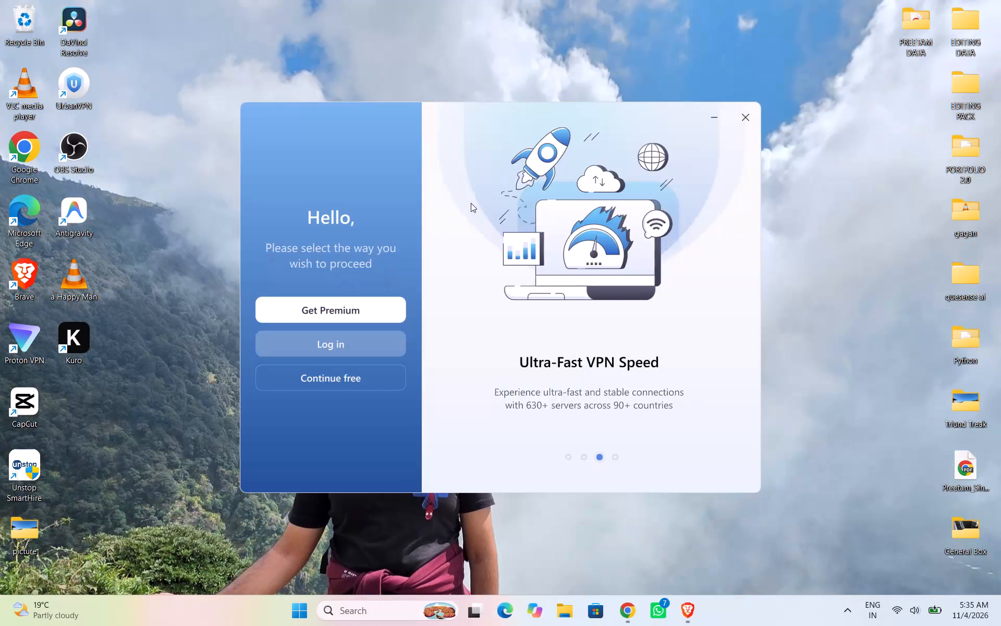
{"action": "left_click", "coordinate": [343, 385]}
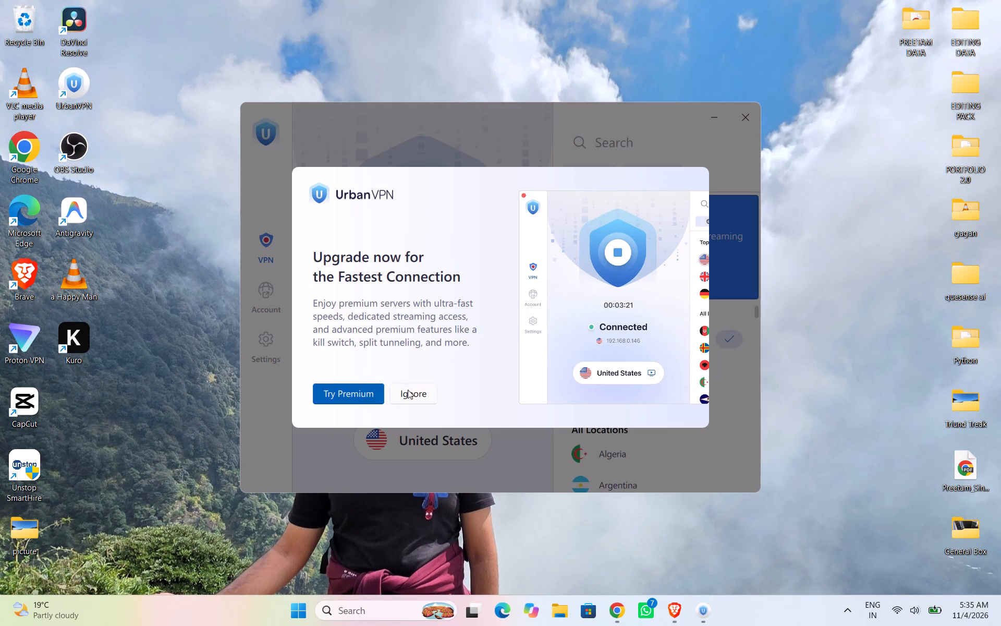
{"action": "left_click", "coordinate": [409, 392]}
Find Ukraine among the VPN locations, connect to it and put the VPN window away.
{"action": "left_click", "coordinate": [615, 144]}
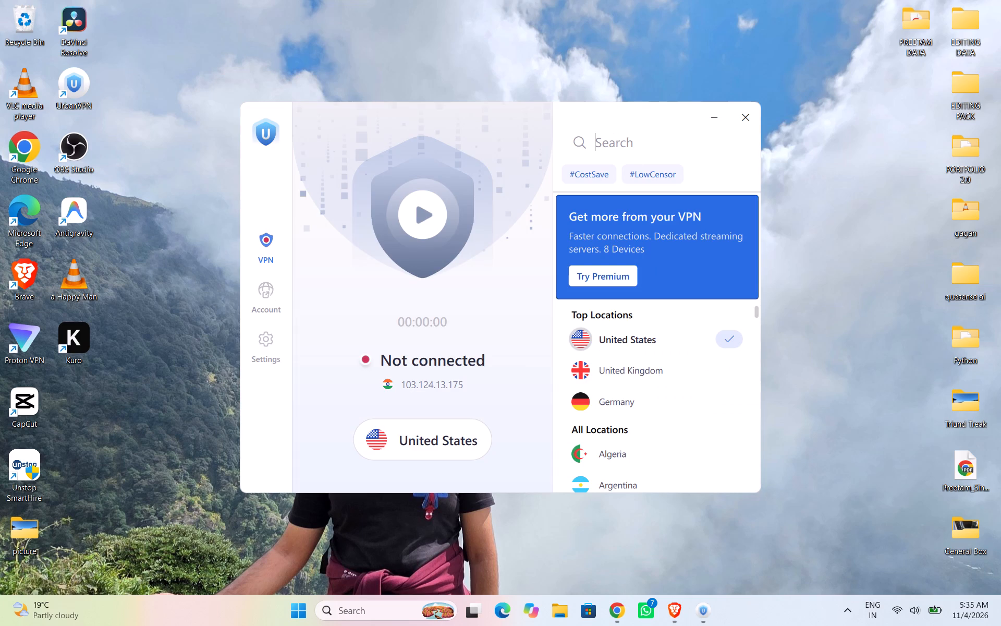
{"action": "type", "text": "ukrai"}
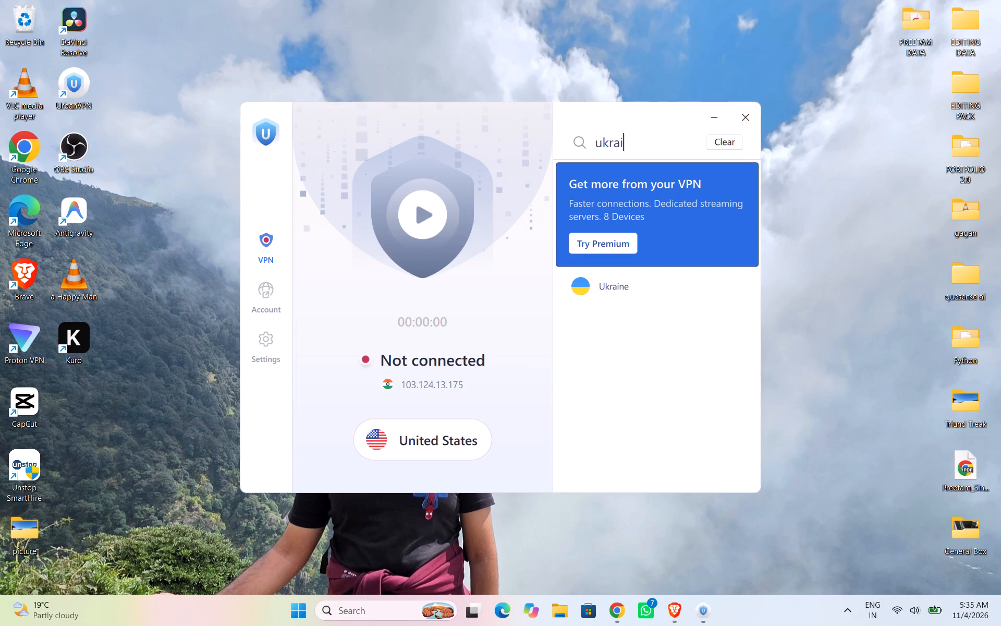
{"action": "left_click", "coordinate": [643, 286]}
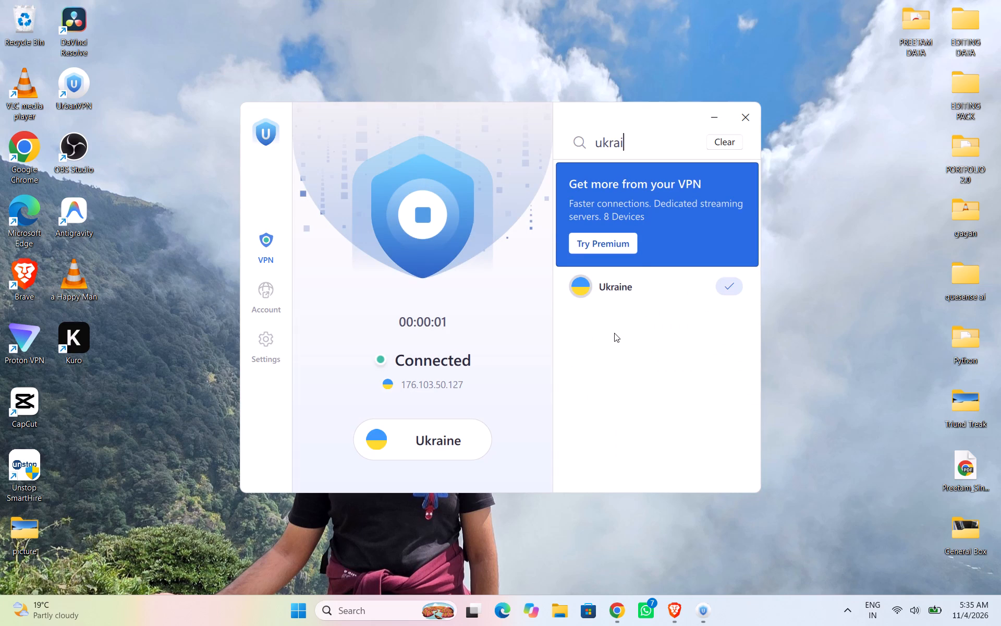
{"action": "left_click", "coordinate": [721, 116]}
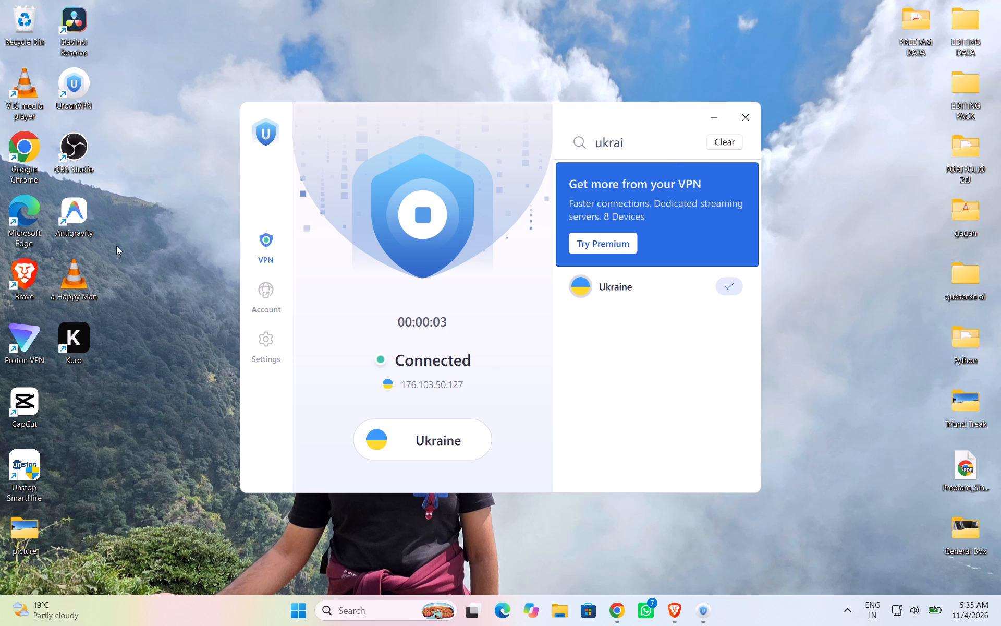
Launch CapCut from the desktop and create a new project.
{"action": "double_click", "coordinate": [33, 393]}
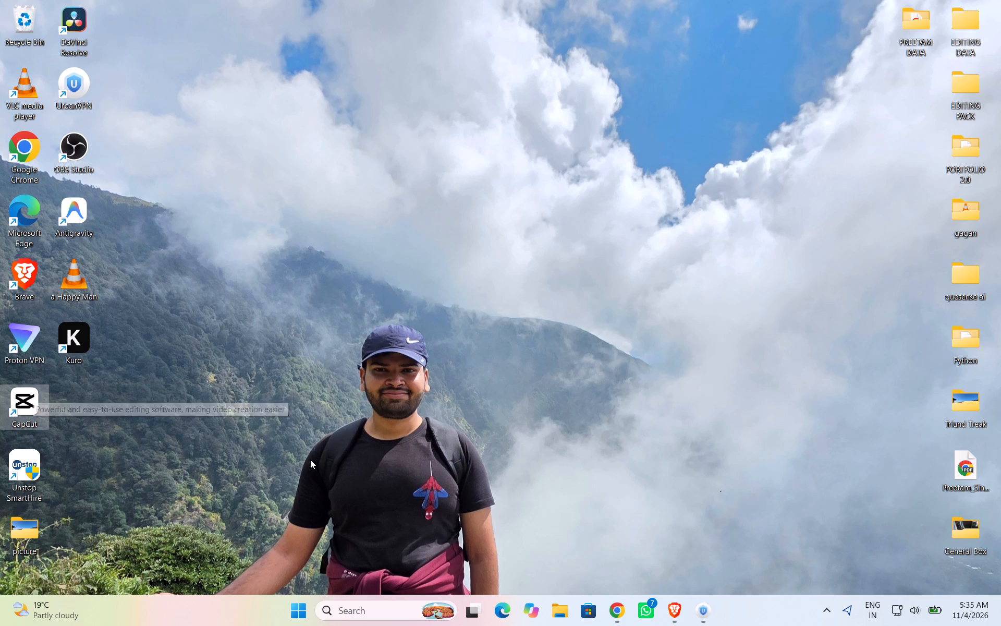
{"action": "double_click", "coordinate": [39, 408]}
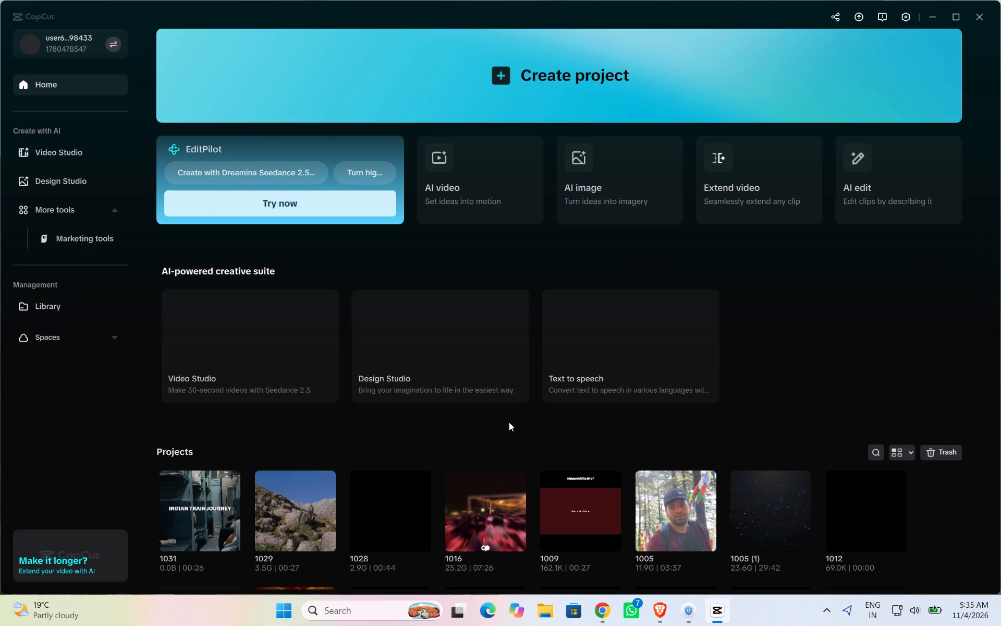
{"action": "left_click", "coordinate": [625, 62]}
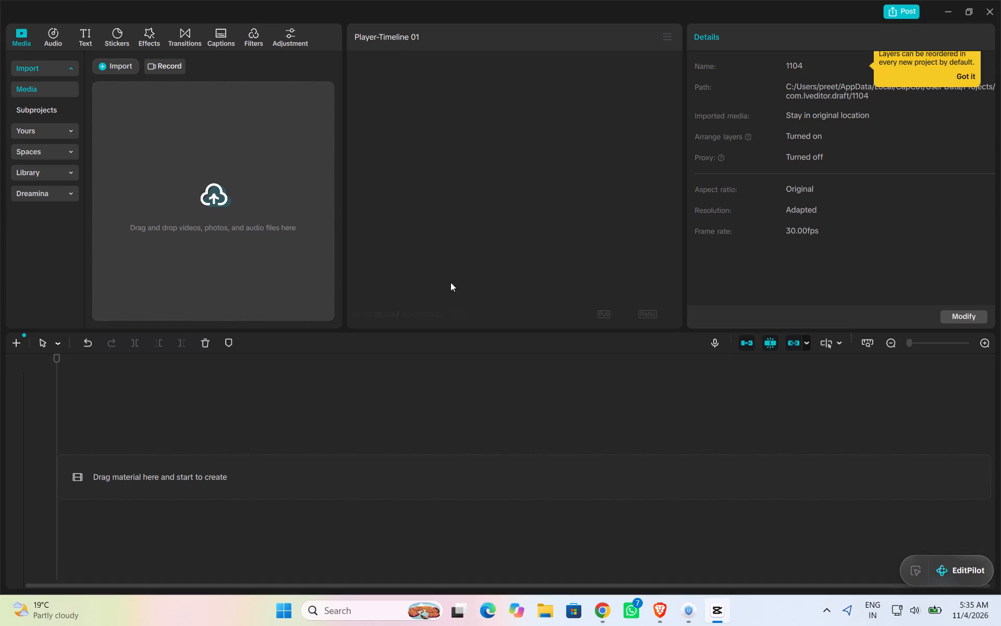
Import today's MP4 video from the Downloads folder into the project media.
{"action": "left_click", "coordinate": [249, 214]}
{"action": "left_click", "coordinate": [248, 213]}
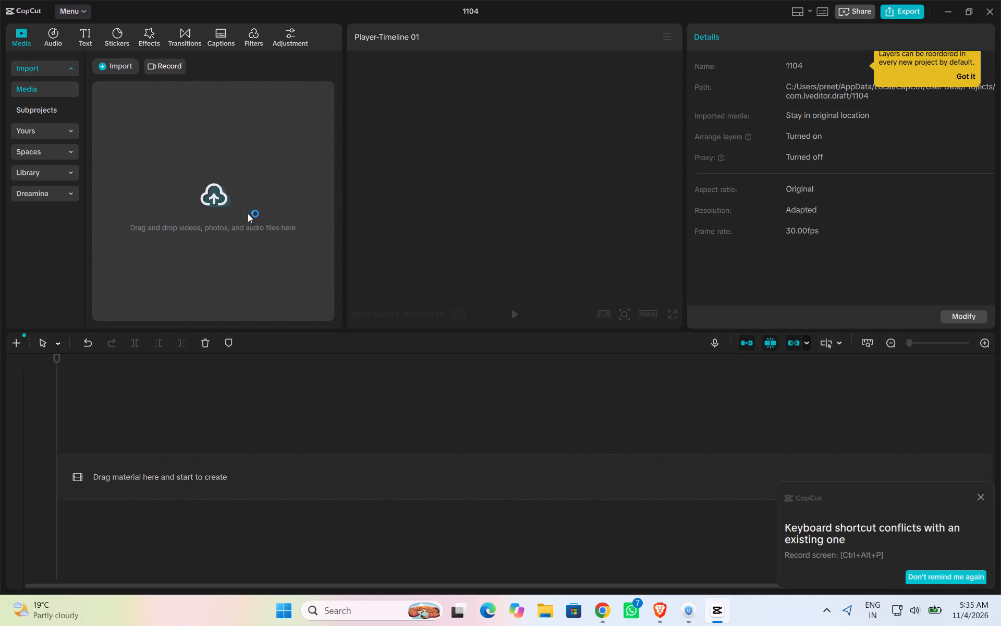
{"action": "left_click", "coordinate": [601, 141]}
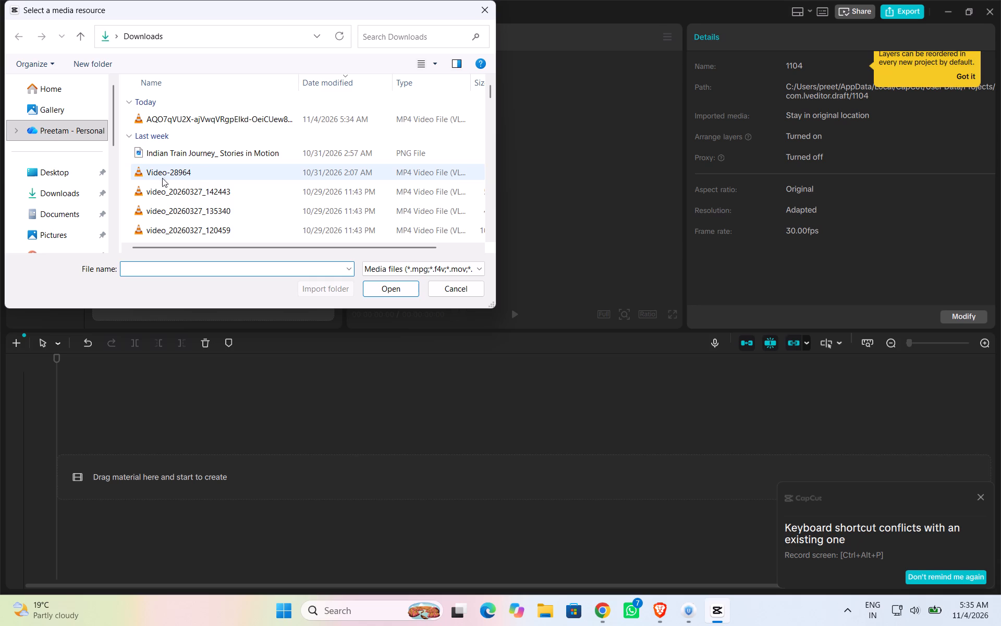
{"action": "left_click", "coordinate": [199, 123]}
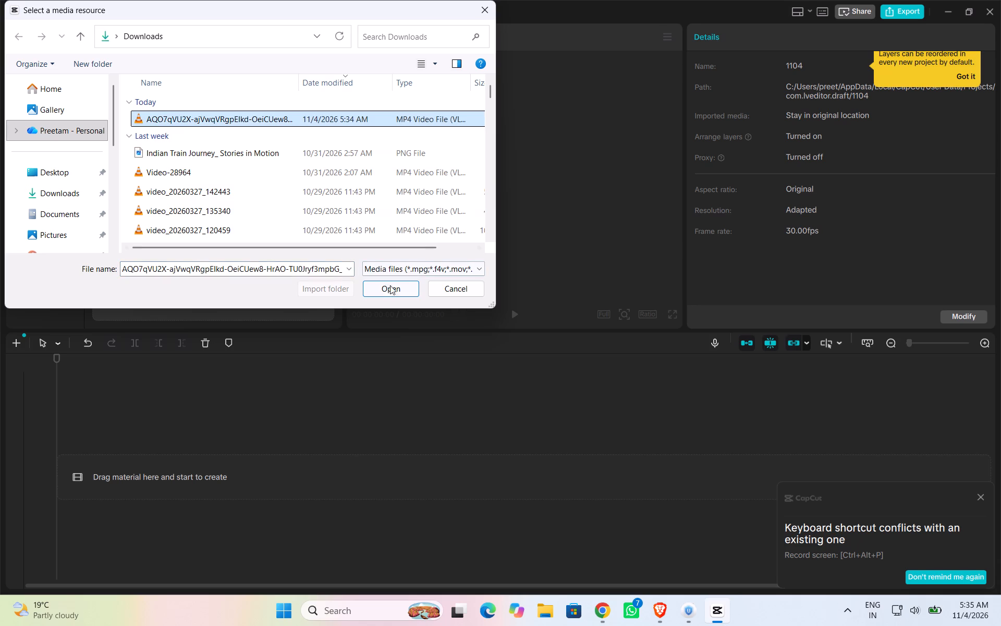
{"action": "left_click", "coordinate": [391, 288]}
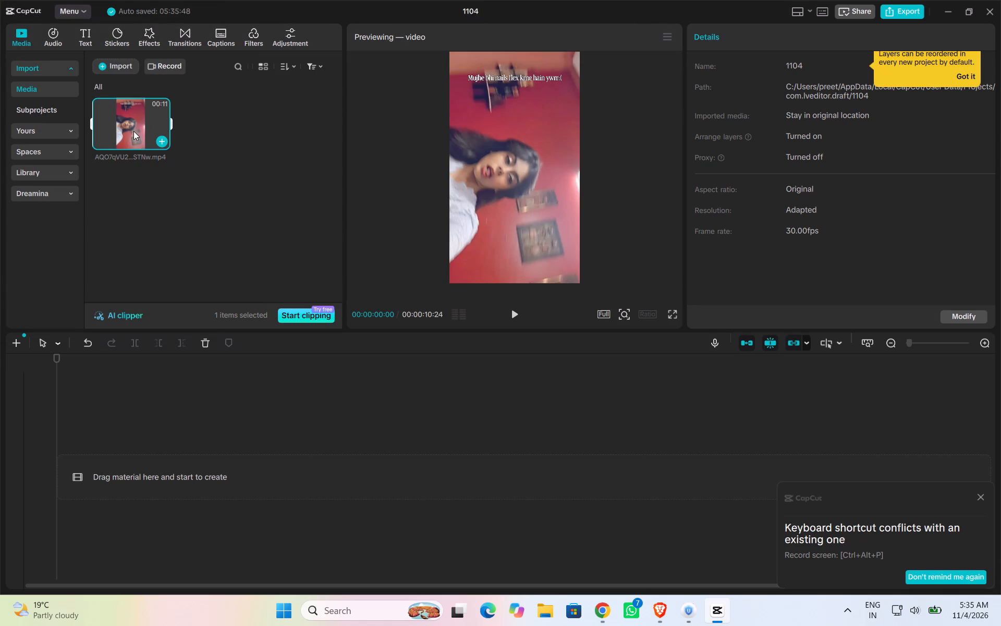
Place the imported video at the start of the empty timeline.
{"action": "left_click_drag", "start_coordinate": [133, 131], "coordinate": [143, 256]}
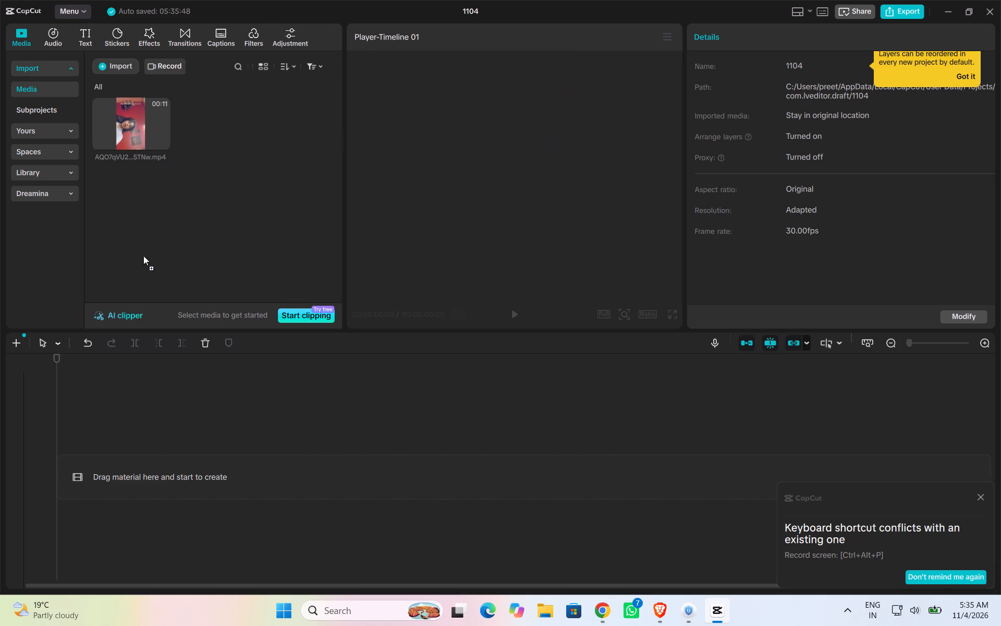
{"action": "left_click_drag", "start_coordinate": [143, 256], "coordinate": [113, 438]}
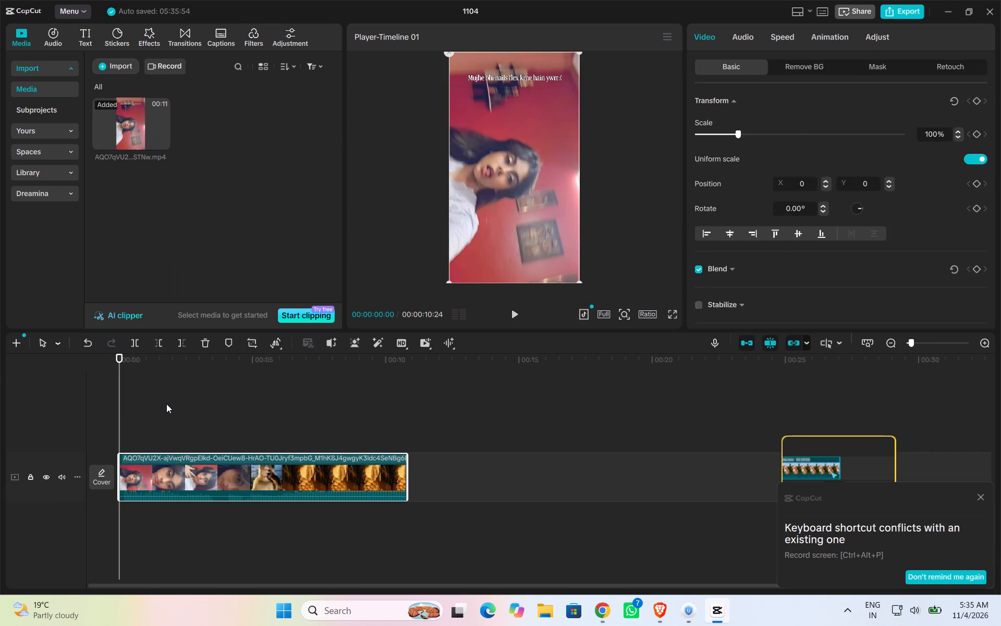
Extract the audio from the video clip onto its own track.
{"action": "left_click", "coordinate": [166, 404]}
{"action": "left_click_drag", "start_coordinate": [166, 404], "coordinate": [212, 420]}
{"action": "key", "text": "Left"}
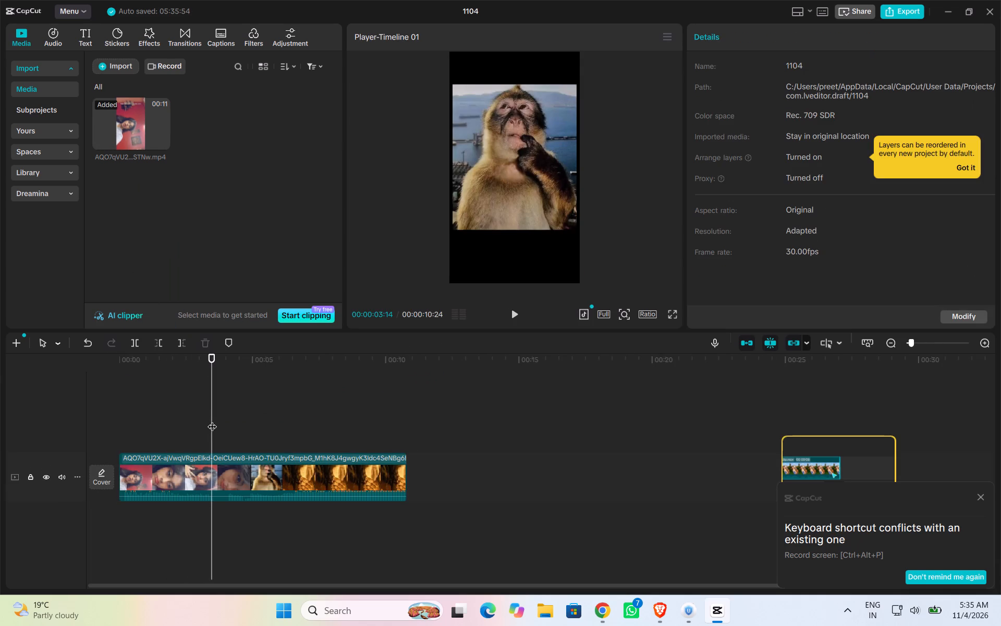
{"action": "left_click", "coordinate": [218, 460]}
{"action": "right_click", "coordinate": [218, 460]}
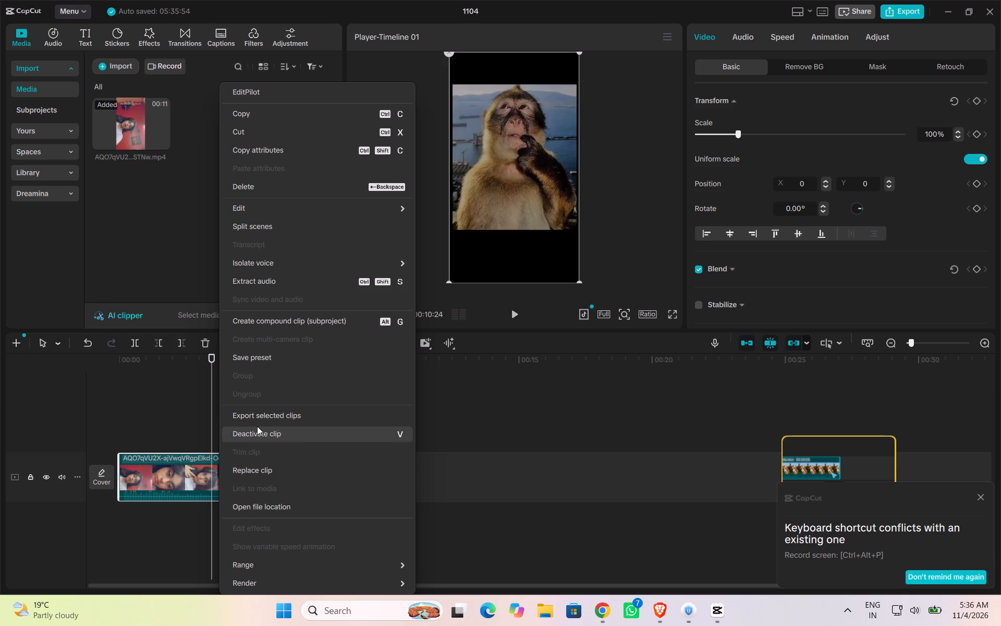
{"action": "left_click", "coordinate": [284, 283]}
Find the frame at 00:00:03:20, where the monkey picture begins, and trim away everything before it from the video clip only.
{"action": "left_click_drag", "start_coordinate": [213, 423], "coordinate": [225, 428]}
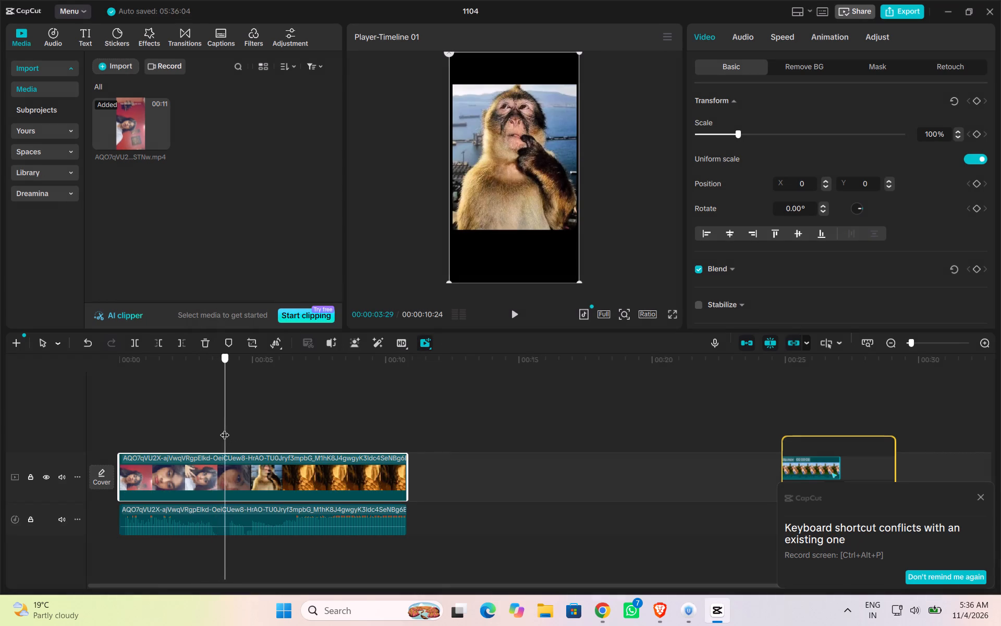
{"action": "left_click_drag", "start_coordinate": [225, 428], "coordinate": [216, 437]}
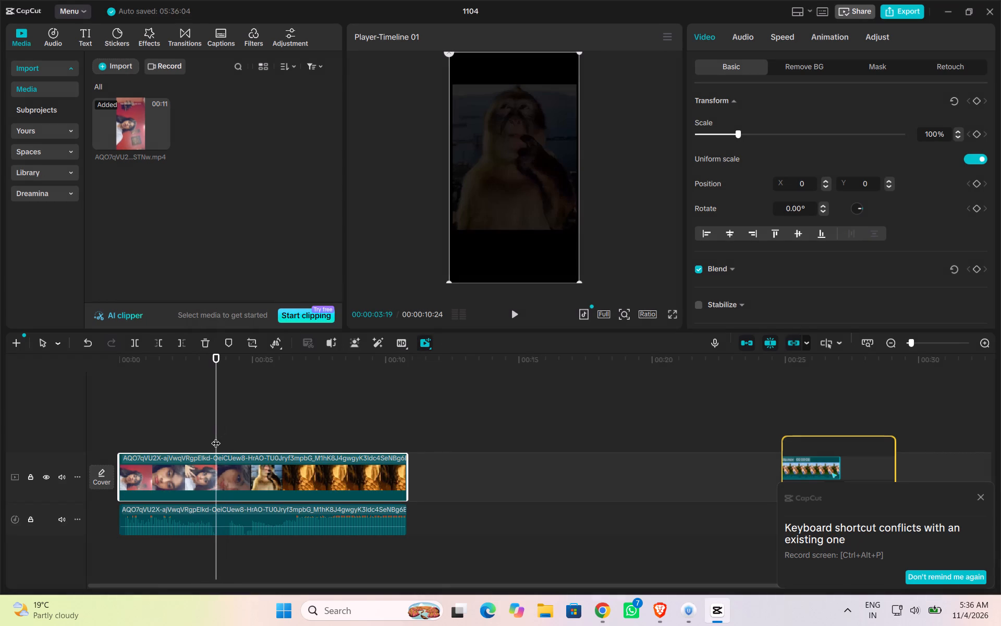
{"action": "key", "text": "Left"}
{"action": "key", "text": "Left"}
{"action": "key", "text": "Left"}
{"action": "key", "text": "Left"}
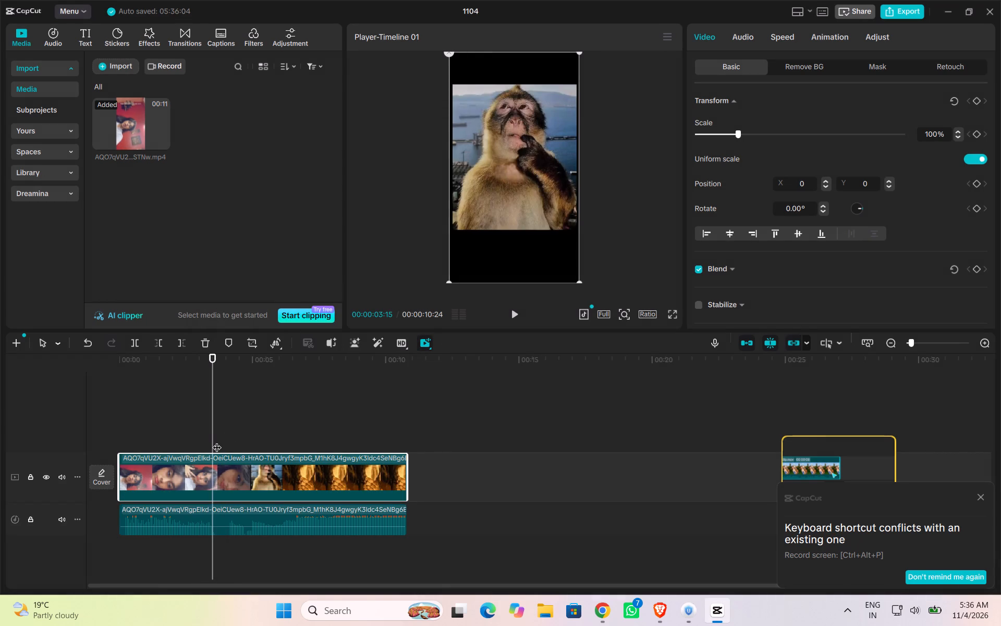
{"action": "key", "text": "Left"}
{"action": "key", "text": "Left"}
{"action": "key", "text": "Right"}
{"action": "key", "text": "Right"}
{"action": "key", "text": "Right"}
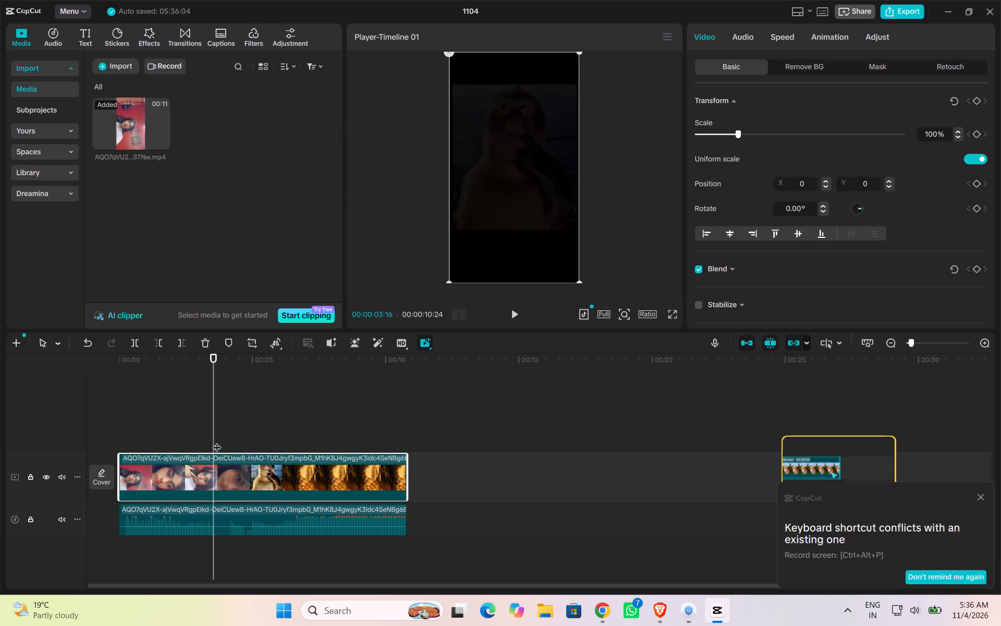
{"action": "key", "text": "Right"}
{"action": "key", "text": "Right"}
{"action": "key", "text": "Right"}
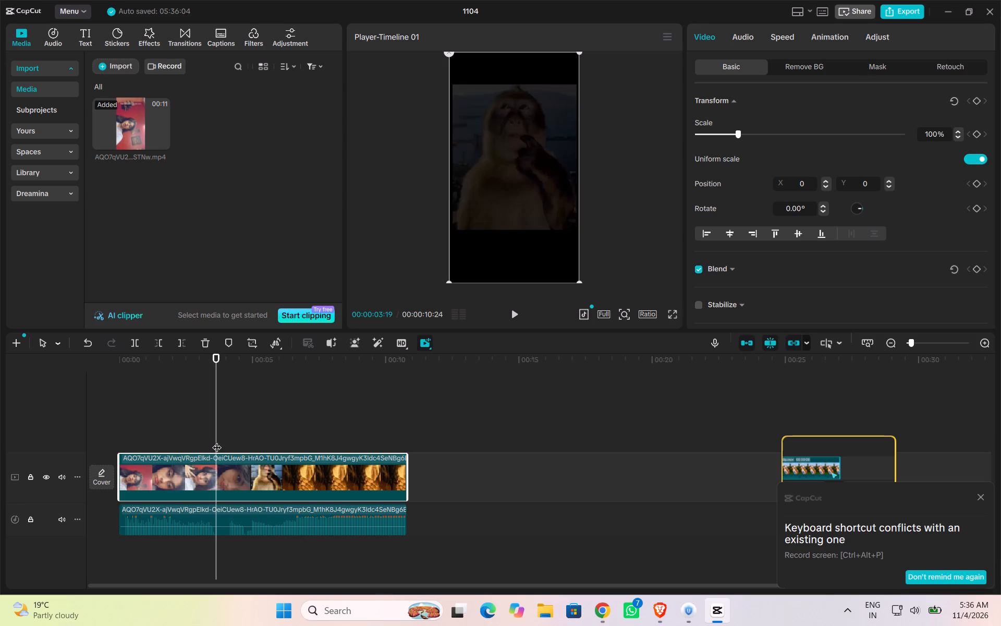
{"action": "key", "text": "Right"}
{"action": "key", "text": "Right"}
{"action": "key", "text": "Right"}
{"action": "key", "text": "Right"}
{"action": "key", "text": "Right"}
{"action": "key", "text": "Right"}
{"action": "key", "text": "Right"}
{"action": "key", "text": "Left"}
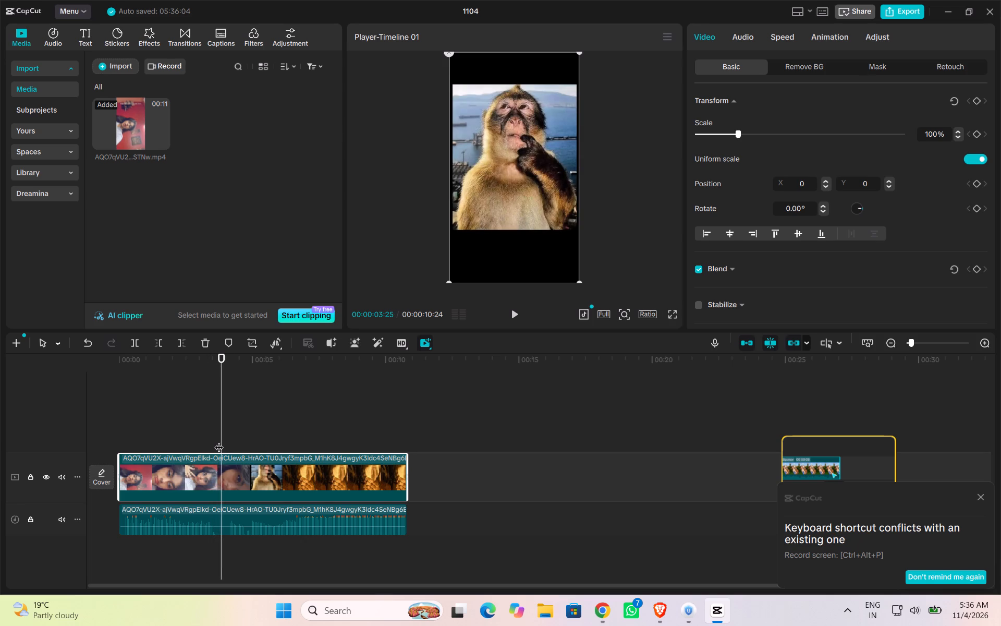
{"action": "key", "text": "Left"}
{"action": "key", "text": "Left"}
{"action": "key", "text": "Left"}
{"action": "key", "text": "Left"}
{"action": "key", "text": "Left"}
{"action": "key", "text": "Left"}
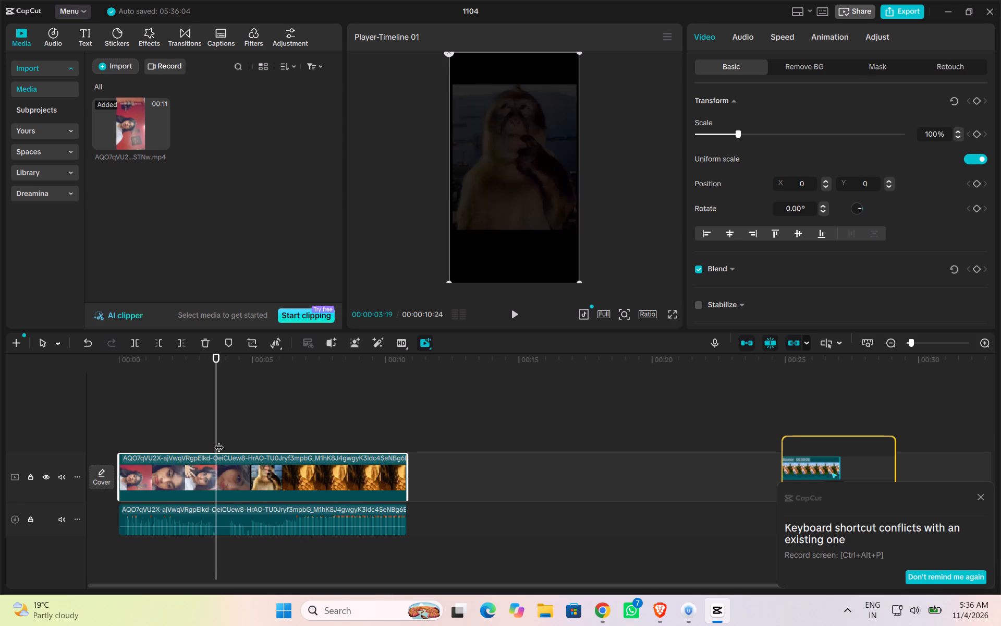
{"action": "key", "text": "Right"}
{"action": "left_click", "coordinate": [241, 481]}
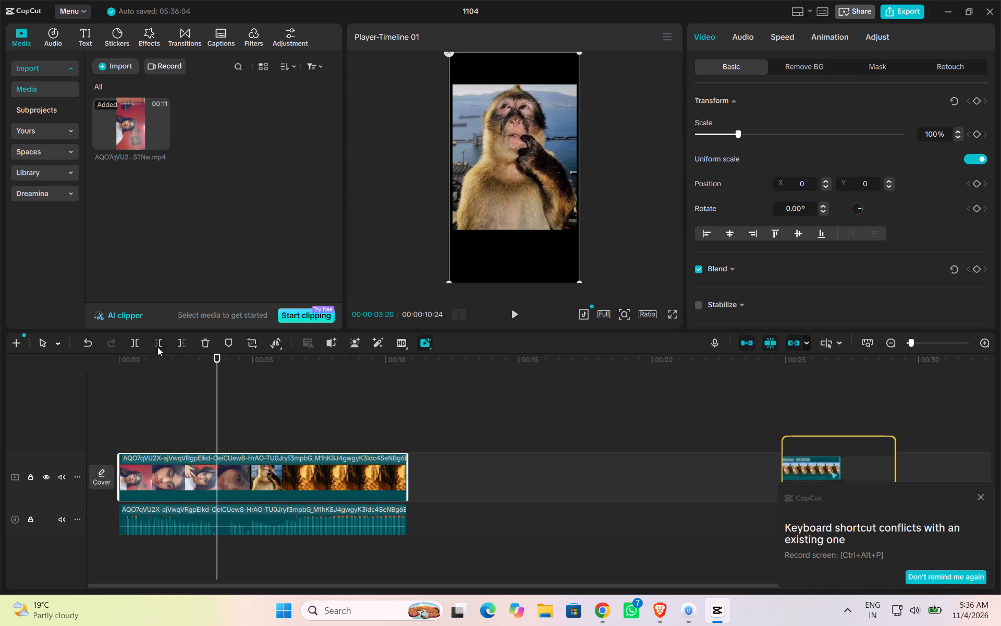
{"action": "left_click", "coordinate": [158, 347]}
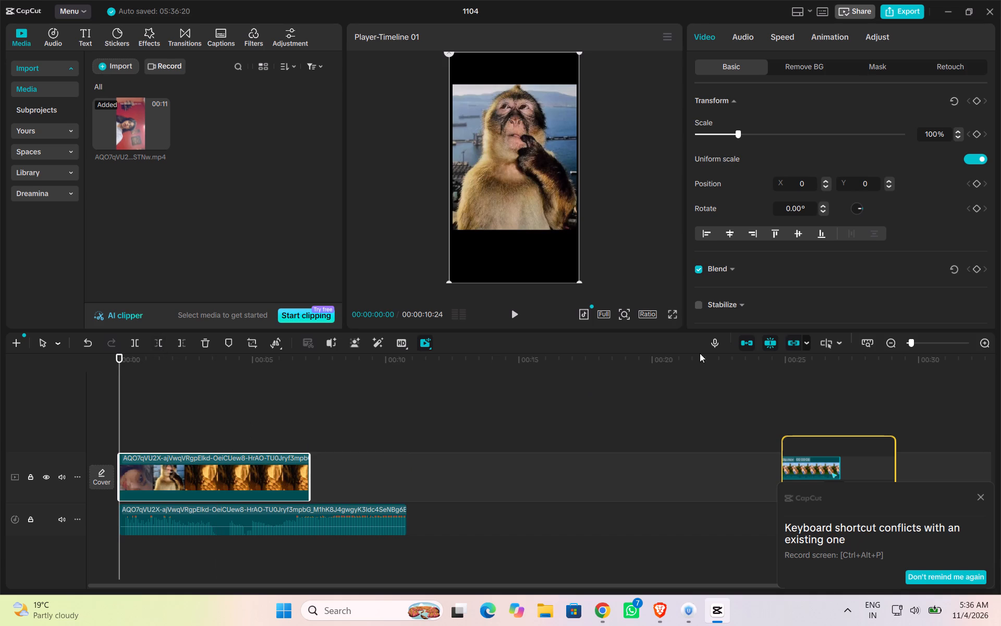
Turn off the main track magnet and undo the trim of the video clip's opening.
{"action": "left_click", "coordinate": [745, 344]}
{"action": "key", "text": "ctrl+z"}
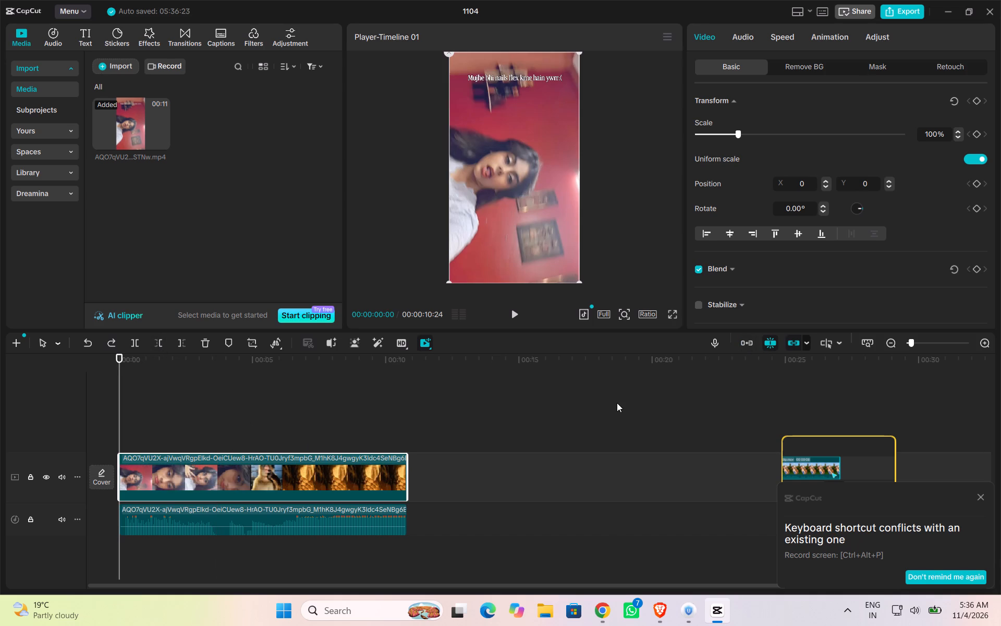
Step frame by frame to place the playhead where the monkey picture begins, at about 00:00:03:19.
{"action": "left_click", "coordinate": [235, 431]}
{"action": "left_click_drag", "start_coordinate": [235, 431], "coordinate": [227, 439]}
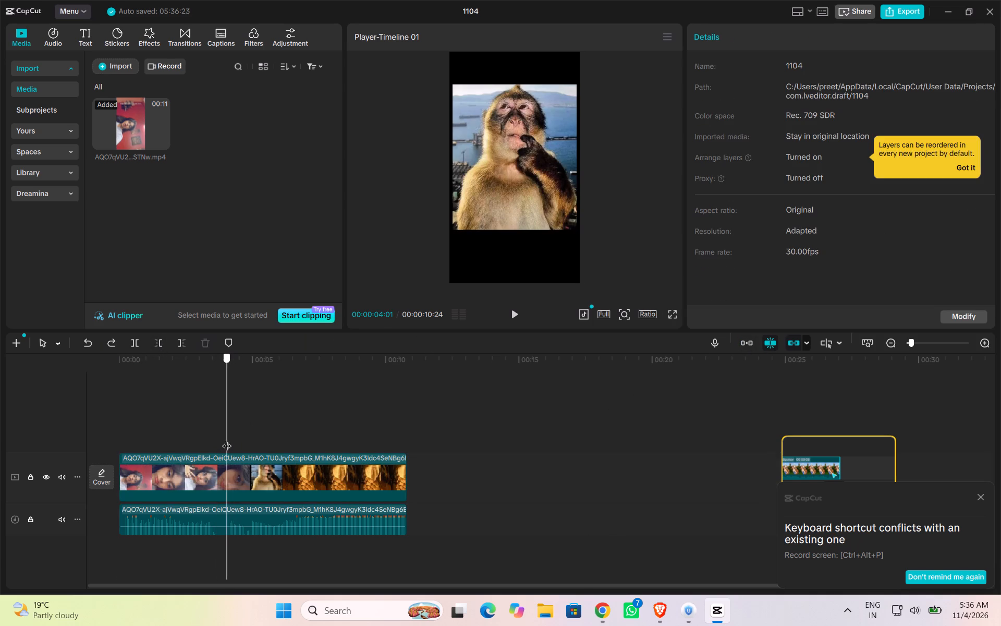
{"action": "left_click_drag", "start_coordinate": [227, 439], "coordinate": [224, 449]}
{"action": "key", "text": "Left"}
{"action": "key", "text": "Left"}
{"action": "key", "text": "Left"}
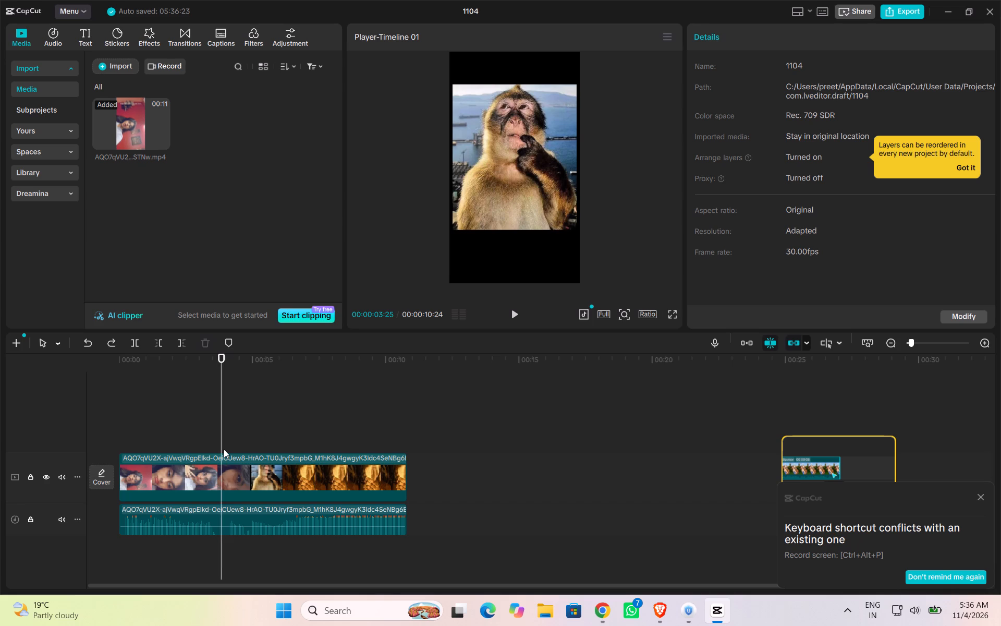
{"action": "key", "text": "Left"}
{"action": "key", "text": "Left"}
{"action": "key", "text": "Left"}
{"action": "key", "text": "Left"}
{"action": "key", "text": "Right"}
{"action": "key", "text": "Right"}
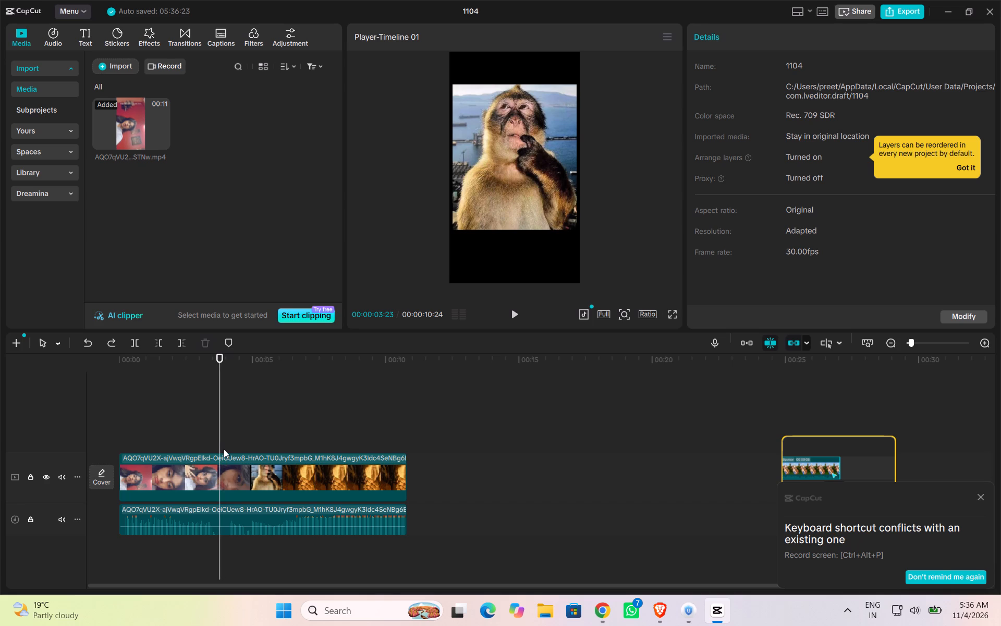
{"action": "key", "text": "Right"}
{"action": "key", "text": "Right"}
{"action": "key", "text": "Right"}
{"action": "key", "text": "Right"}
{"action": "key", "text": "Right"}
{"action": "key", "text": "Right"}
{"action": "key", "text": "Right"}
{"action": "key", "text": "Right"}
{"action": "key", "text": "Right"}
{"action": "key", "text": "Right"}
{"action": "key", "text": "Left"}
{"action": "key", "text": "Left"}
{"action": "key", "text": "Left"}
{"action": "key", "text": "Left"}
{"action": "key", "text": "Left"}
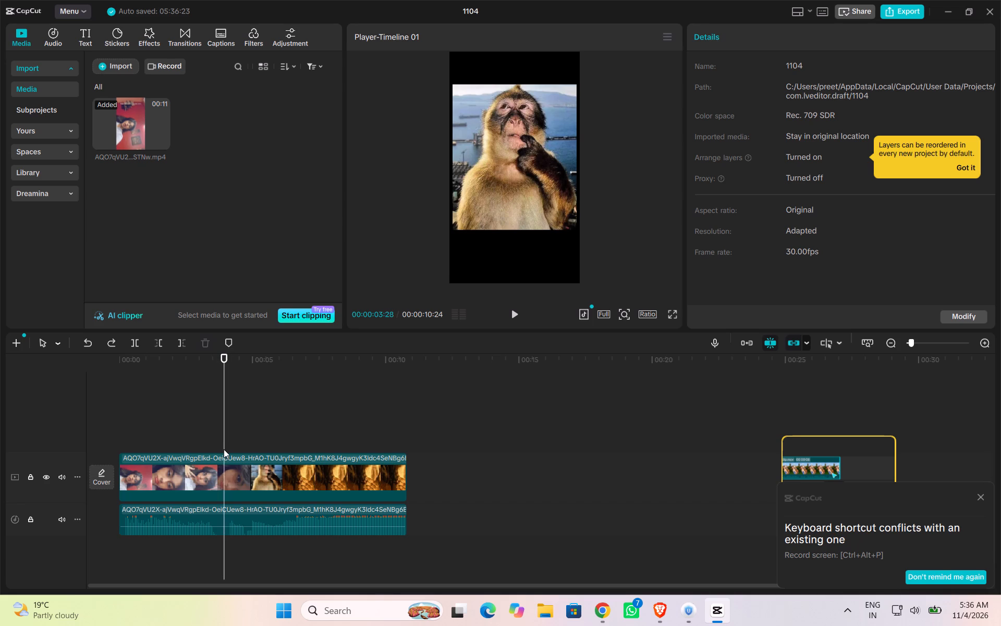
{"action": "key", "text": "Left"}
{"action": "key", "text": "Left"}
{"action": "key", "text": "Left"}
{"action": "key", "text": "Left"}
{"action": "key", "text": "Left"}
{"action": "key", "text": "Left"}
{"action": "key", "text": "Left"}
{"action": "key", "text": "Left"}
{"action": "key", "text": "Left"}
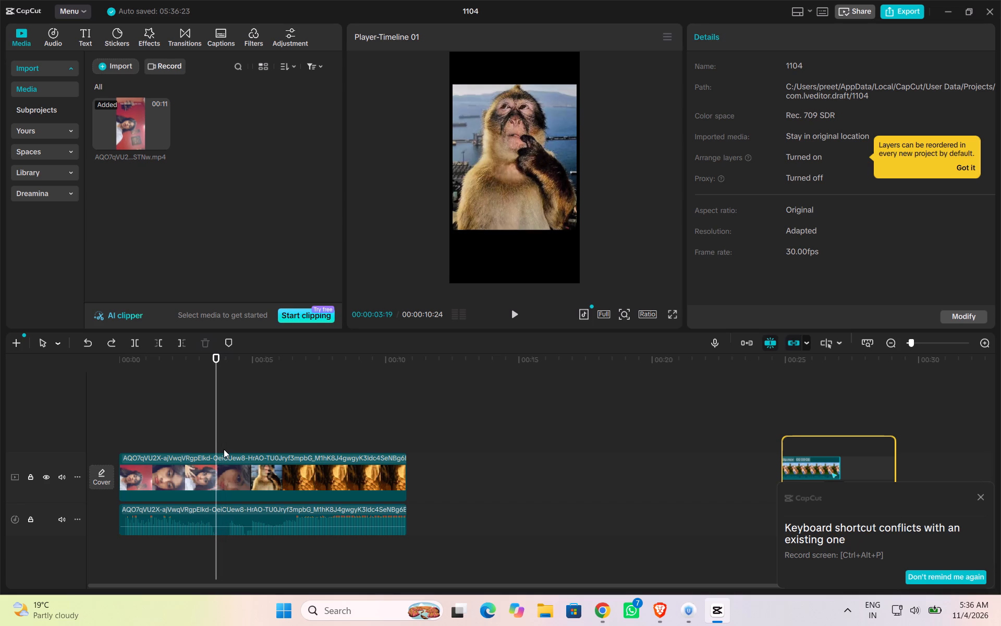
Trim away everything before 00:00:03:20 from the video clip only, leaving the extracted audio at full length.
{"action": "key", "text": "Right"}
{"action": "left_click", "coordinate": [234, 468]}
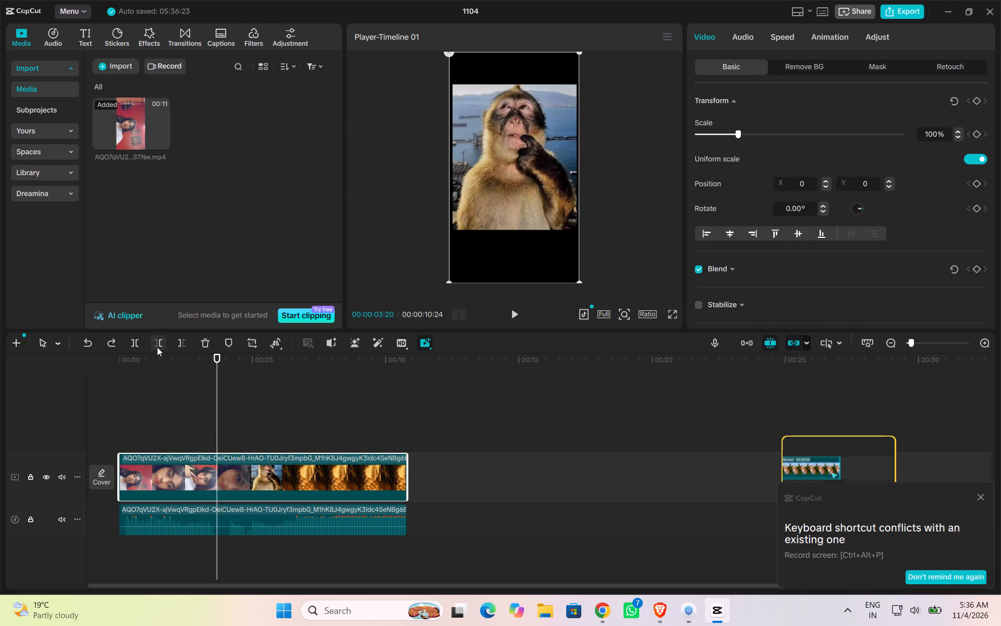
{"action": "left_click", "coordinate": [157, 343]}
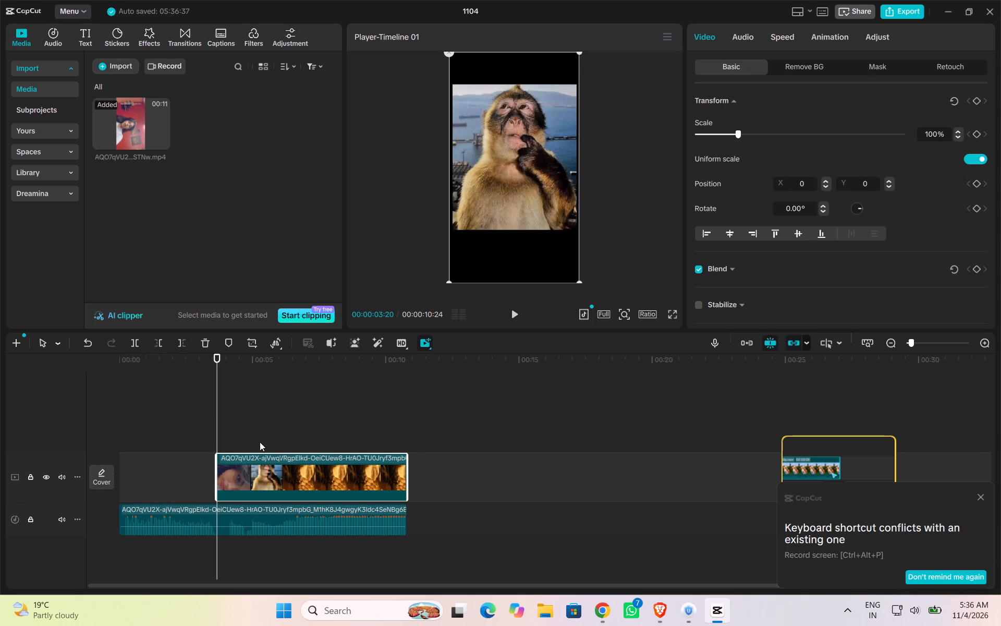
Find the frame at 00:00:04:21, where the monkey picture flashes bright, and trim away everything after it from the video clip only.
{"action": "key", "text": "Right"}
{"action": "key", "text": "Right"}
{"action": "key", "text": "Right"}
{"action": "key", "text": "Right"}
{"action": "key", "text": "Right"}
{"action": "key", "text": "Right"}
{"action": "key", "text": "Right"}
{"action": "key", "text": "Right"}
{"action": "key", "text": "Right"}
{"action": "key", "text": "Right"}
{"action": "key", "text": "Right"}
{"action": "key", "text": "Right"}
{"action": "key", "text": "Right"}
{"action": "key", "text": "Right"}
{"action": "key", "text": "Right"}
{"action": "key", "text": "Right"}
{"action": "key", "text": "Right"}
{"action": "key", "text": "Right"}
{"action": "key", "text": "Right"}
{"action": "key", "text": "Right"}
{"action": "key", "text": "Right"}
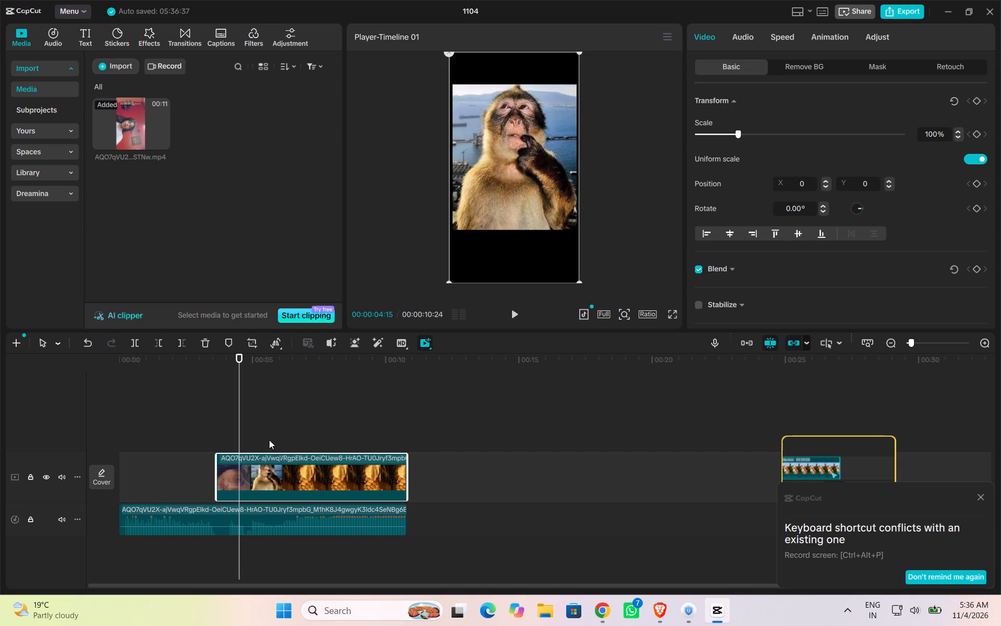
{"action": "key", "text": "Right"}
{"action": "key", "text": "Right"}
{"action": "key", "text": "Right"}
{"action": "key", "text": "Right"}
{"action": "key", "text": "Right"}
{"action": "key", "text": "Right"}
{"action": "key", "text": "Right"}
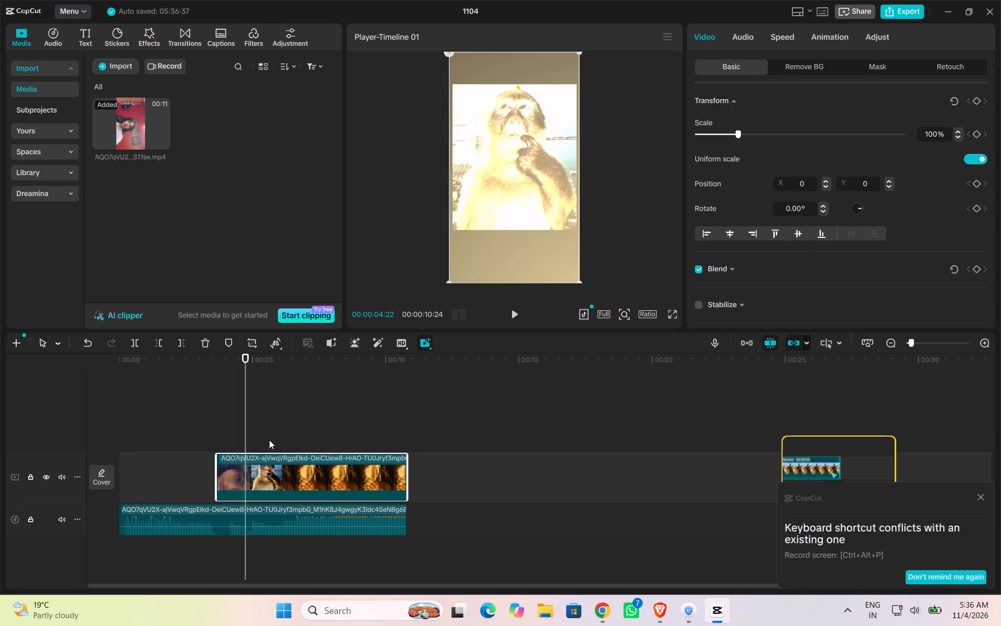
{"action": "key", "text": "Right"}
{"action": "key", "text": "Right"}
{"action": "key", "text": "Right"}
{"action": "key", "text": "Left"}
{"action": "key", "text": "Left"}
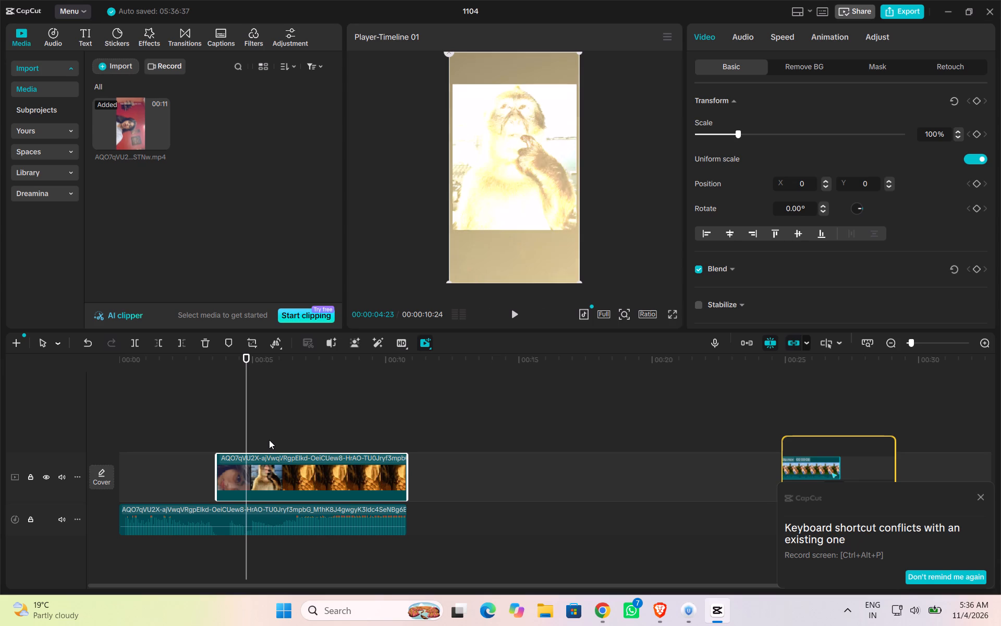
{"action": "key", "text": "Left"}
{"action": "key", "text": "Left"}
{"action": "key", "text": "Left"}
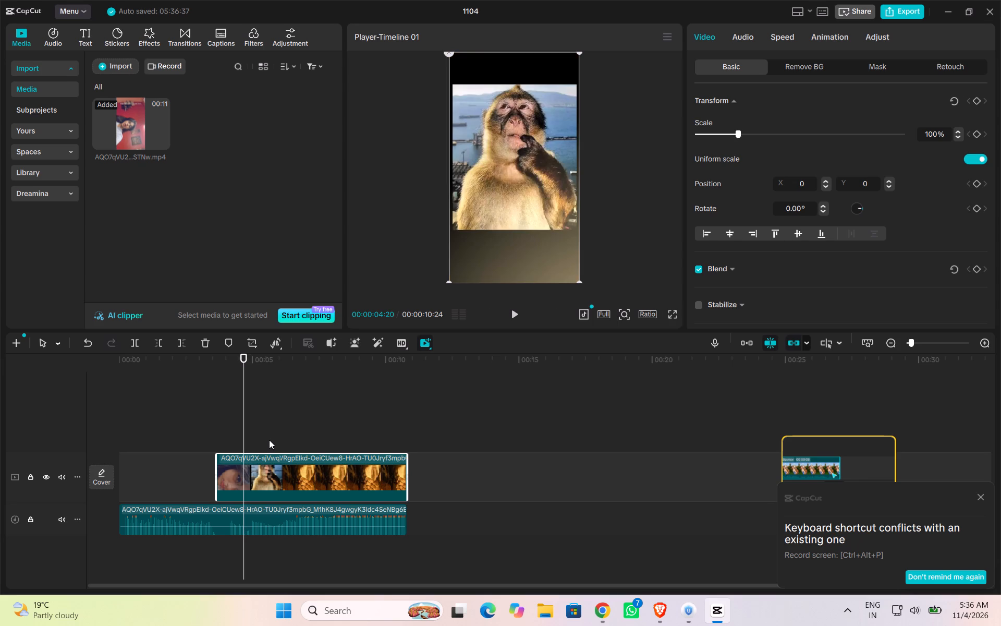
{"action": "key", "text": "Right"}
{"action": "key", "text": "Left"}
{"action": "key", "text": "Right"}
{"action": "left_click", "coordinate": [267, 461]}
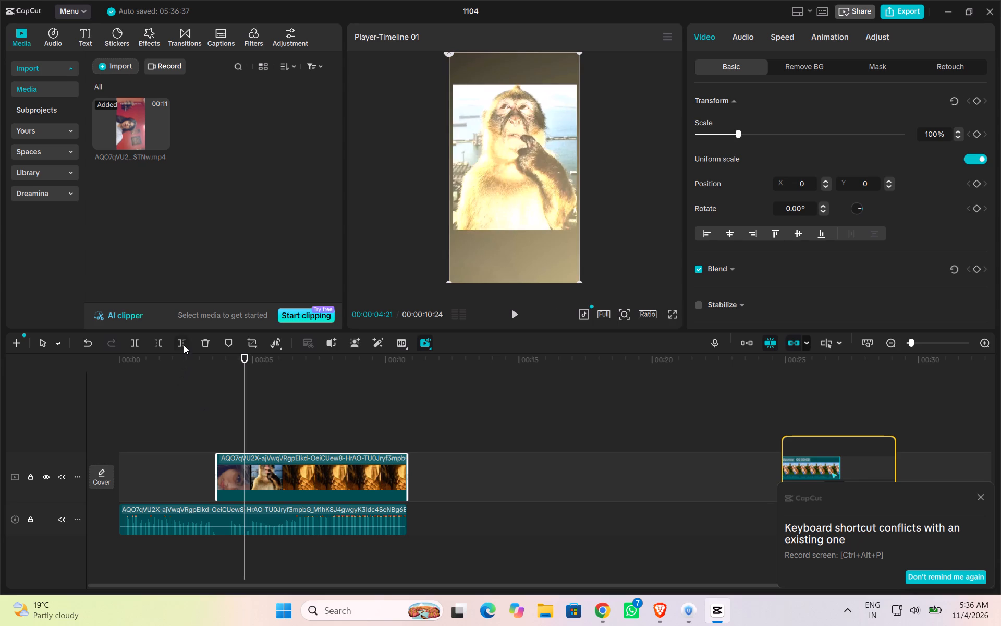
{"action": "left_click", "coordinate": [184, 343]}
{"action": "left_click", "coordinate": [203, 413]}
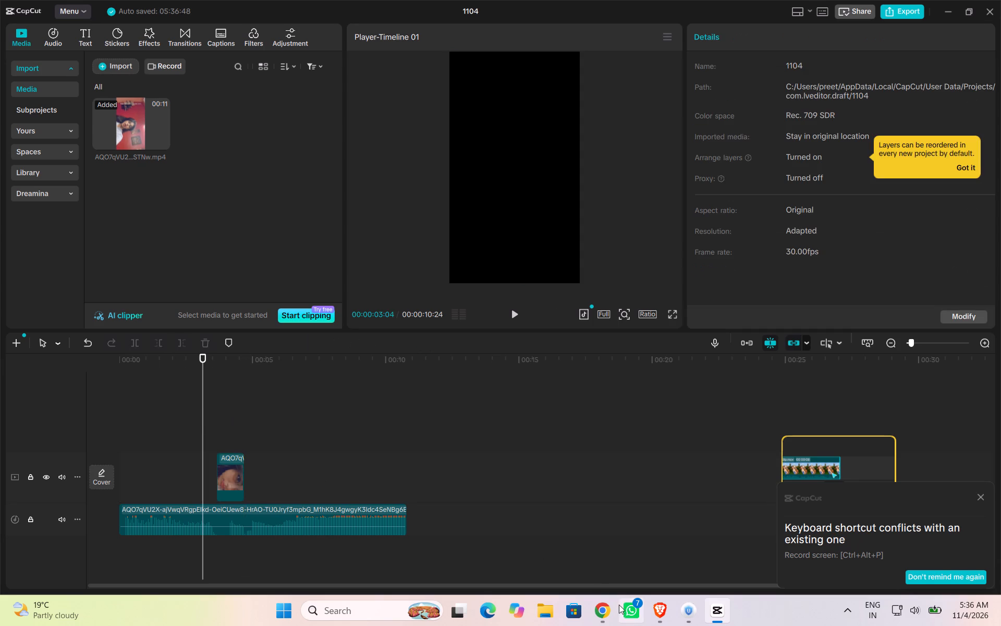
Switch to Chrome and close the Instagram tab.
{"action": "left_click", "coordinate": [611, 613]}
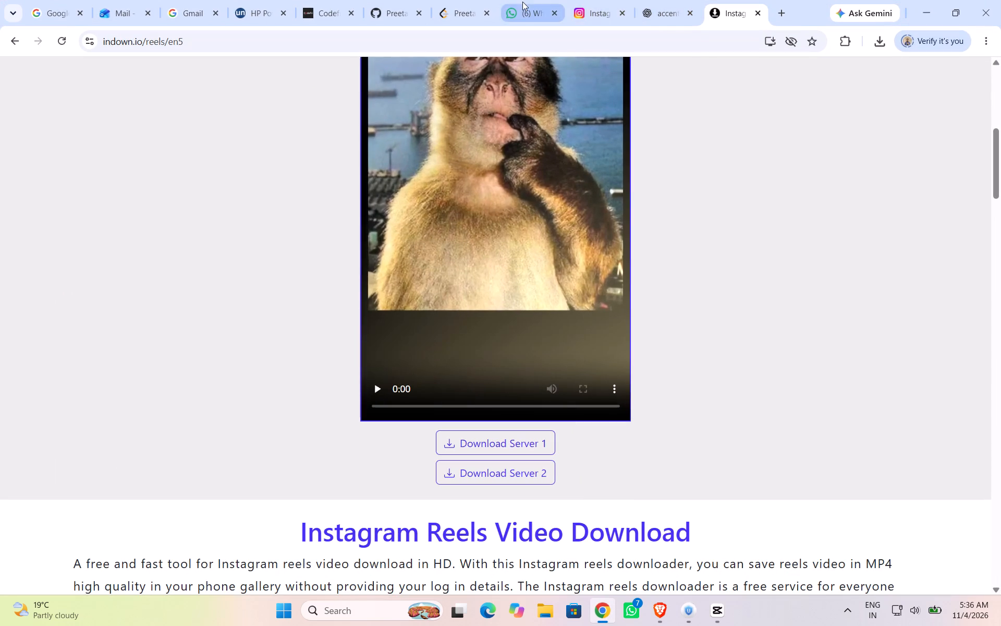
{"action": "left_click", "coordinate": [625, 13]}
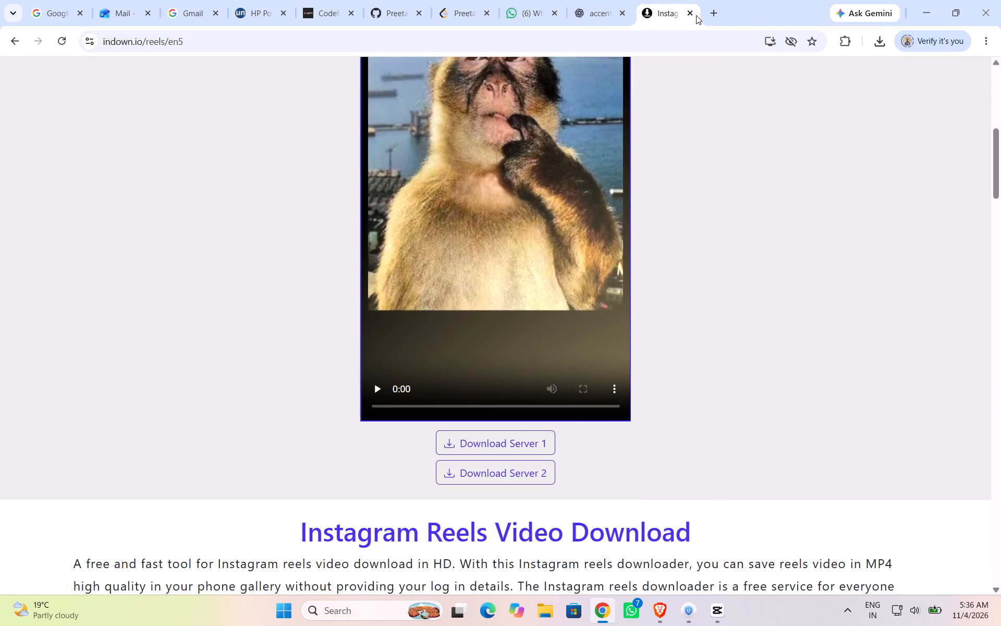
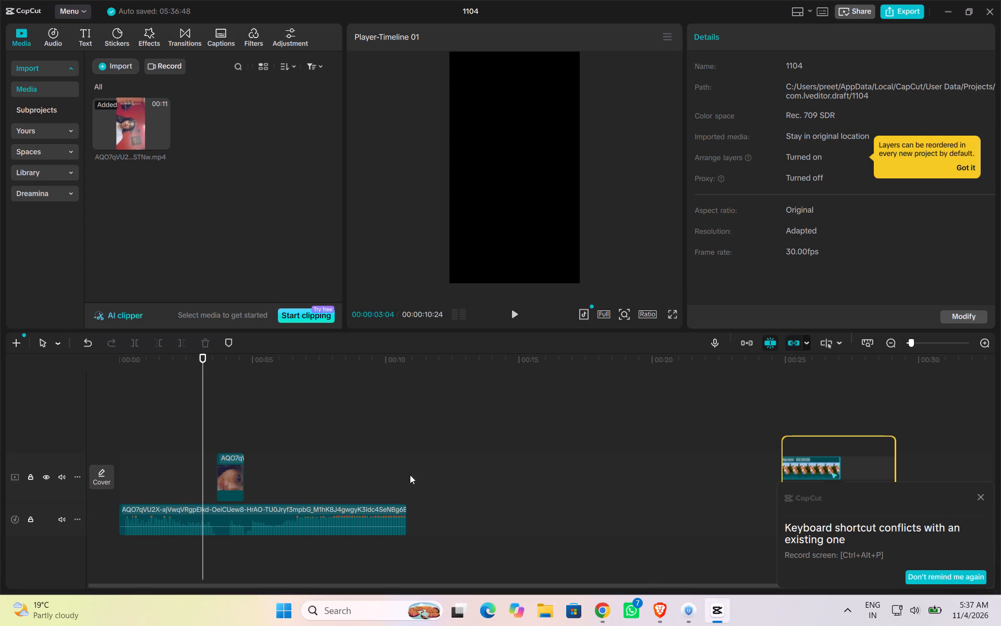
Import all the video clips from the "gagan" folder on the Desktop into the project's media.
{"action": "left_click", "coordinate": [101, 62]}
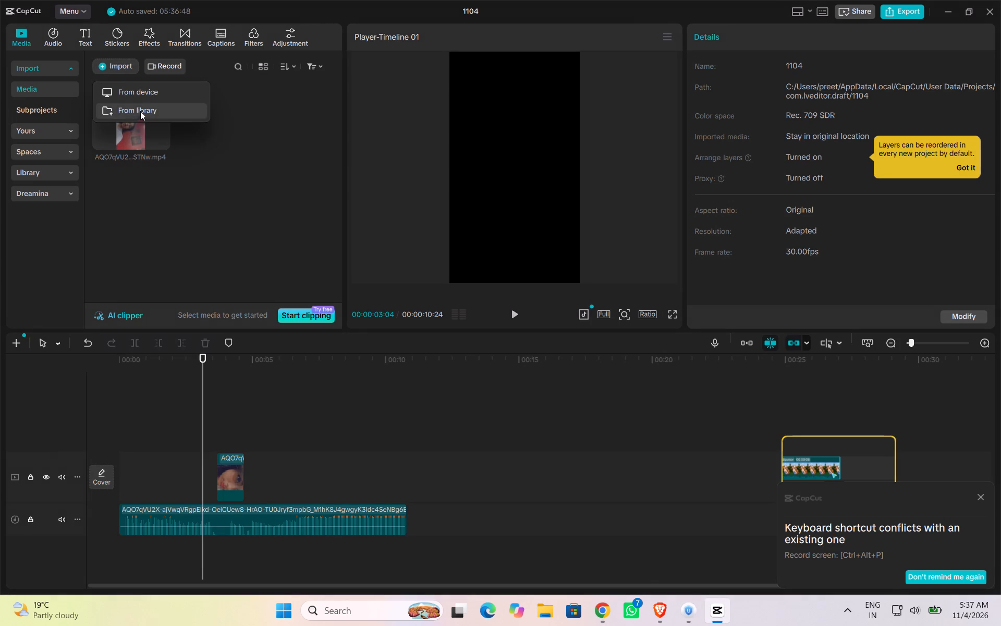
{"action": "left_click", "coordinate": [145, 95]}
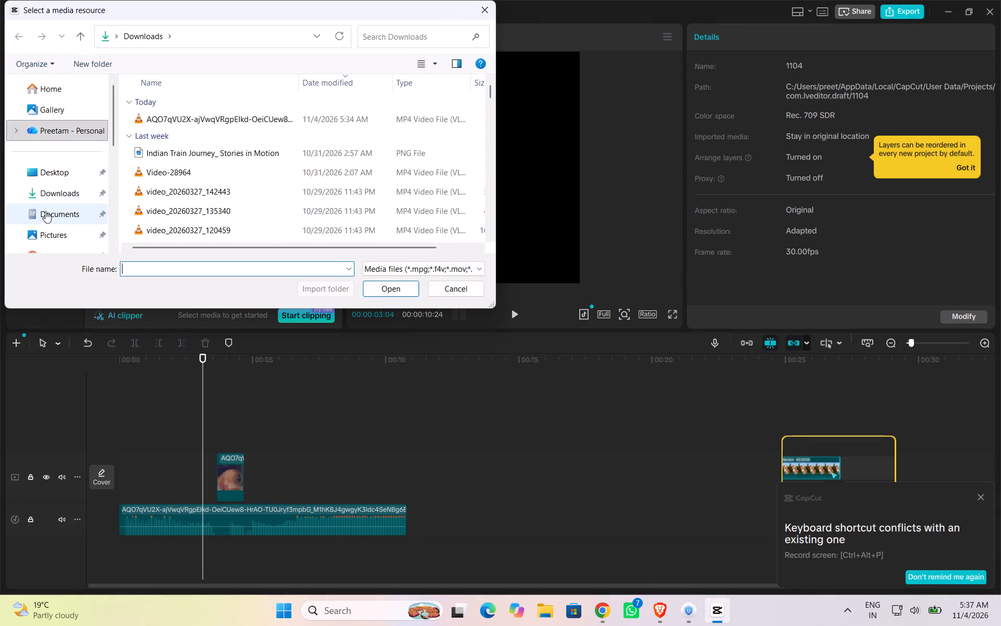
{"action": "left_click", "coordinate": [53, 172]}
{"action": "double_click", "coordinate": [162, 147]}
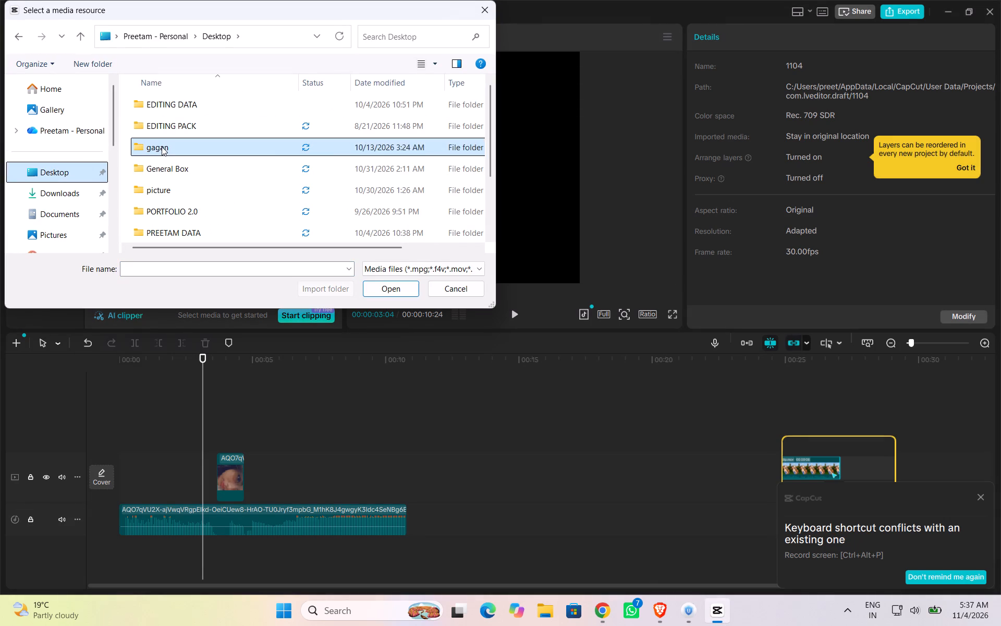
{"action": "left_click_drag", "start_coordinate": [126, 96], "coordinate": [653, 625]}
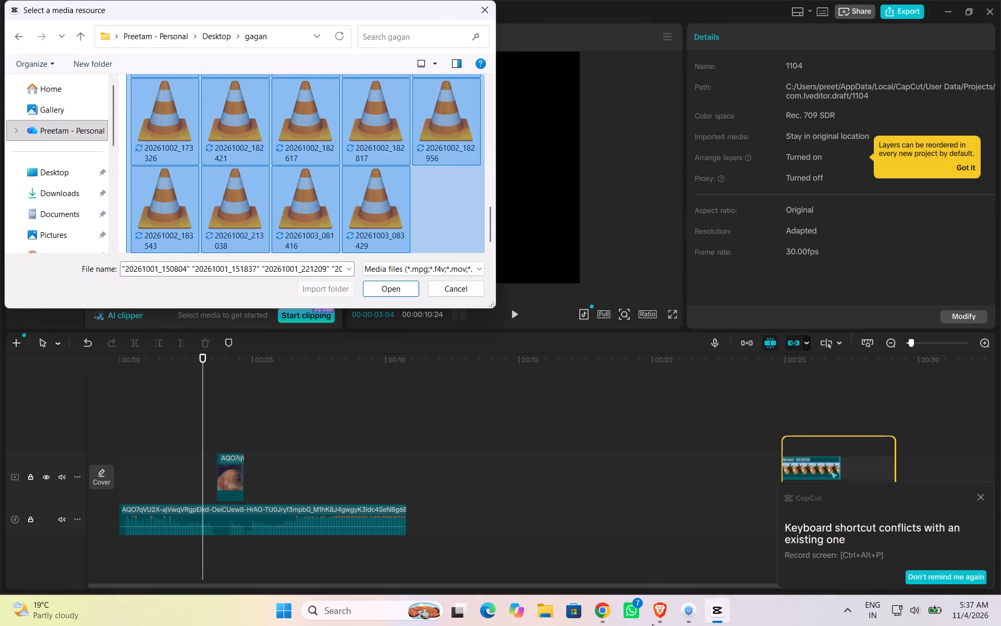
{"action": "left_click", "coordinate": [383, 291]}
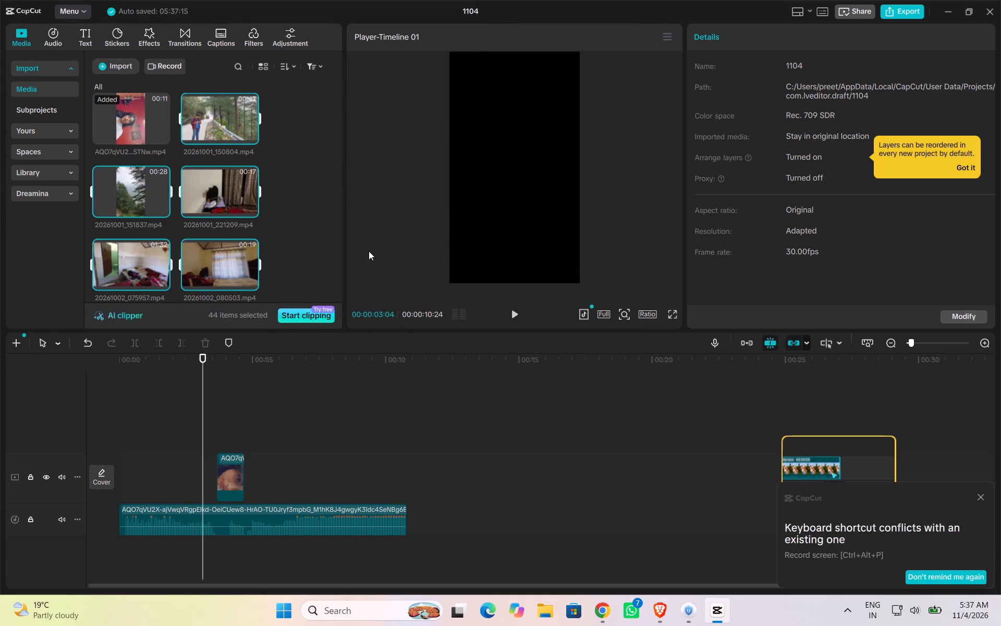
Browse the imported clips and skim through the footage of 20261002_082559.mp4, including its final seconds.
{"action": "scroll", "coordinate": [203, 198], "scroll_direction": "down", "scroll_amount": 1}
{"action": "left_click", "coordinate": [125, 140]}
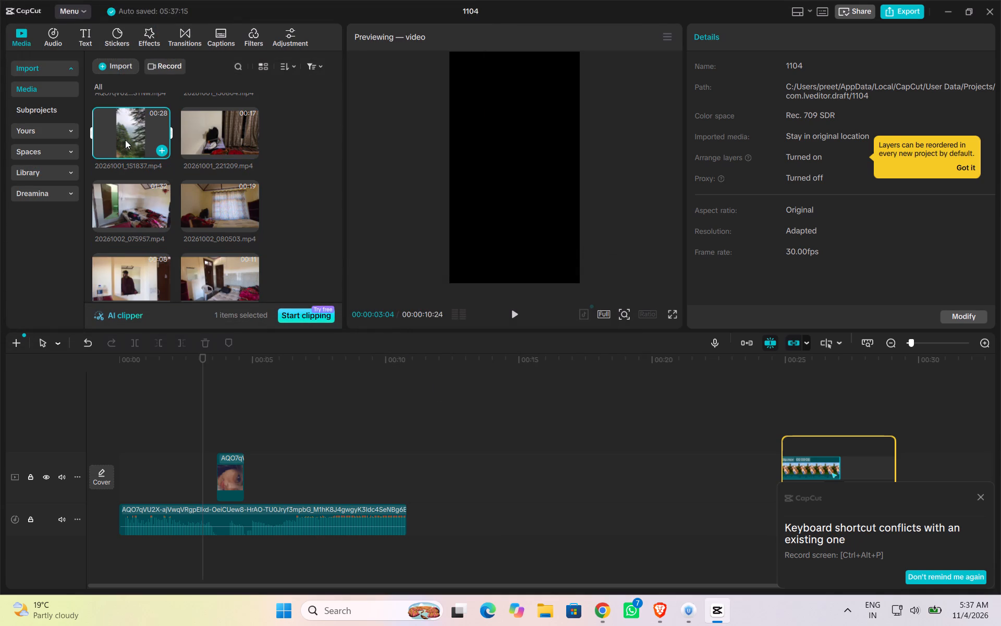
{"action": "left_click", "coordinate": [131, 133]}
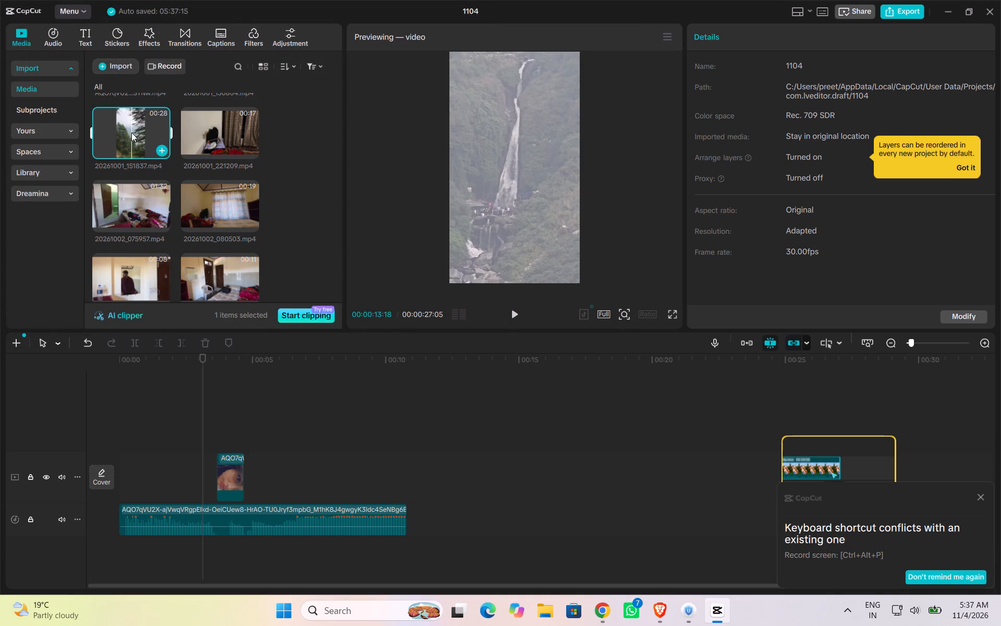
{"action": "scroll", "coordinate": [147, 197], "scroll_direction": "down", "scroll_amount": 5}
{"action": "scroll", "coordinate": [147, 197], "scroll_direction": "up", "scroll_amount": 2}
{"action": "left_click", "coordinate": [213, 179]}
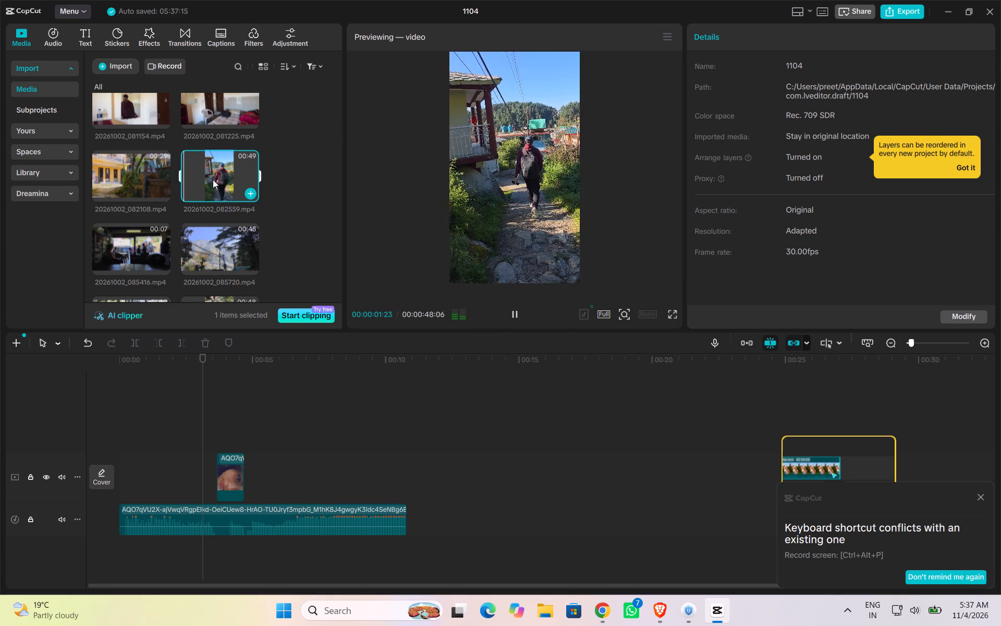
{"action": "left_click", "coordinate": [225, 172]}
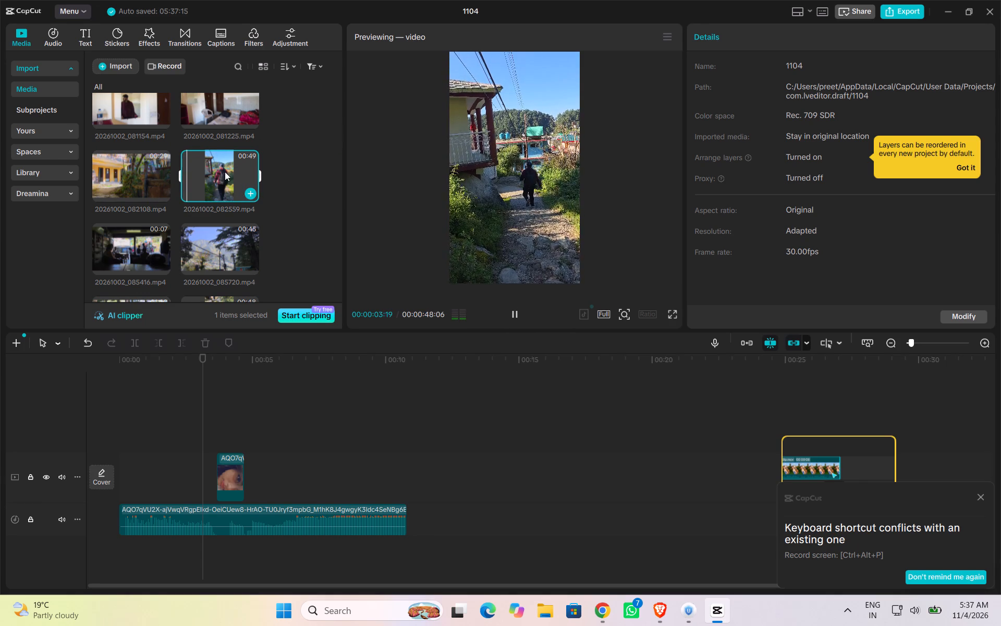
{"action": "left_click", "coordinate": [235, 171]}
{"action": "left_click", "coordinate": [242, 171]}
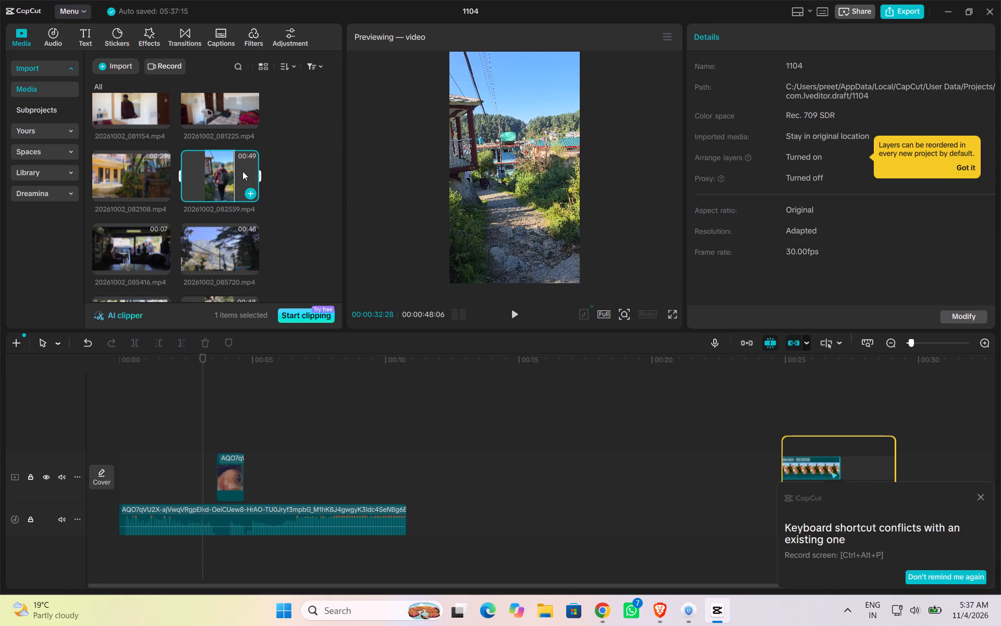
{"action": "key", "text": "space"}
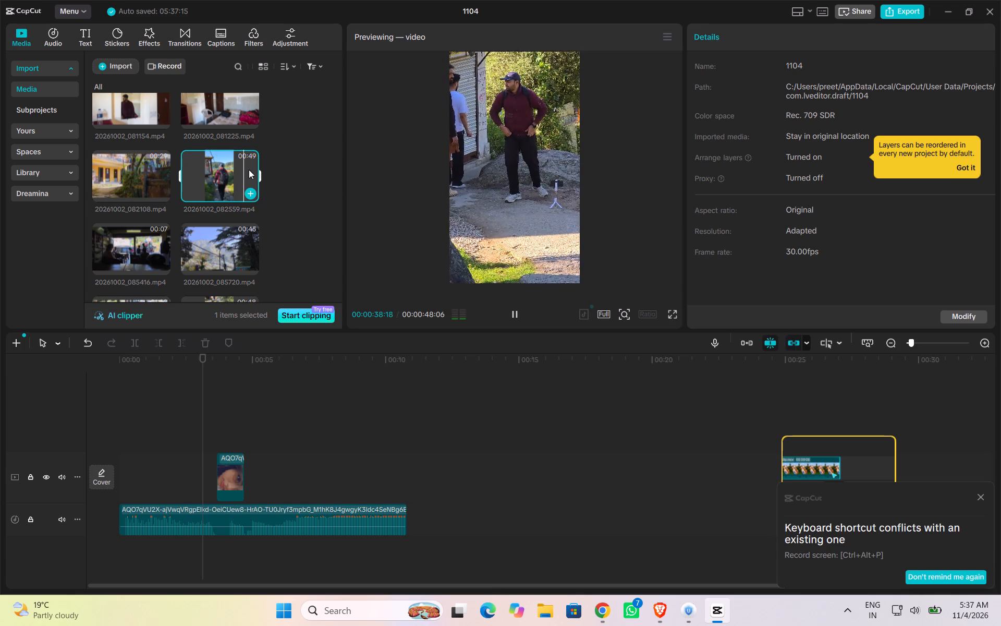
{"action": "left_click", "coordinate": [251, 170]}
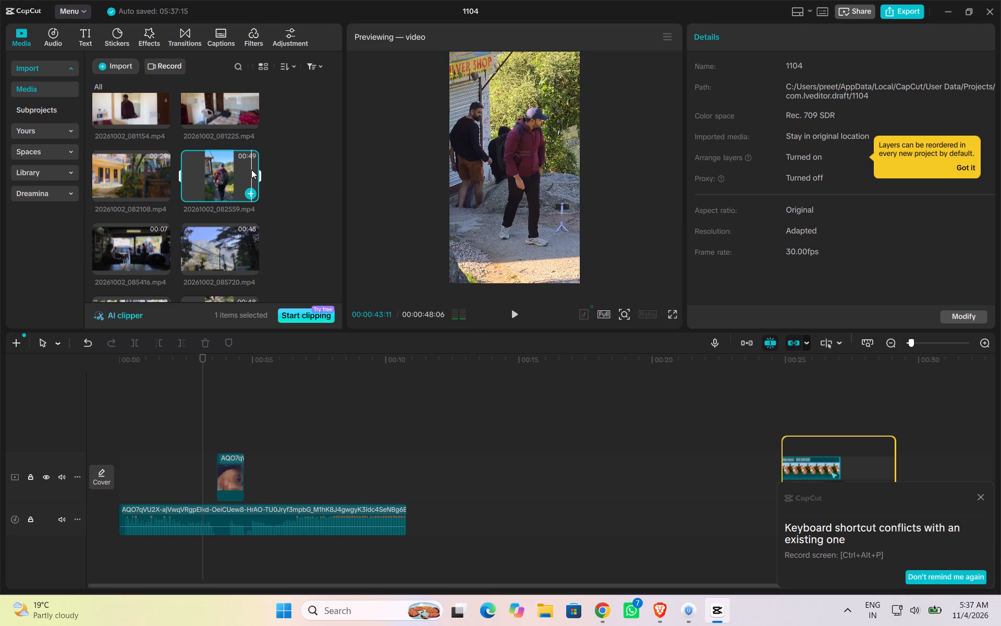
{"action": "key", "text": "space"}
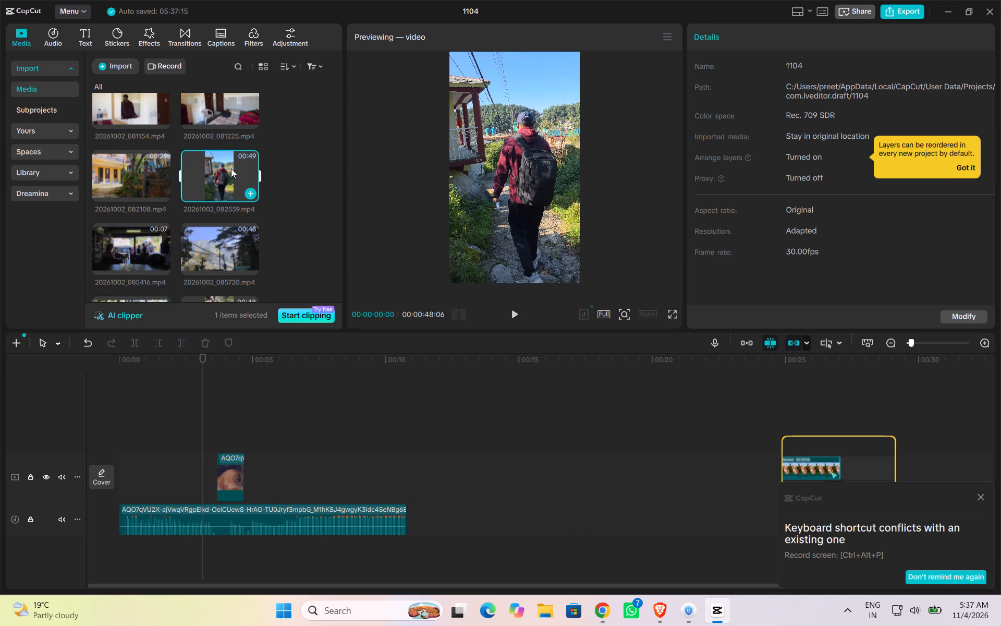
Place 20261002_082559.mp4 at the timeline's start on a new track above the monkey clip.
{"action": "left_click_drag", "start_coordinate": [231, 168], "coordinate": [118, 419]}
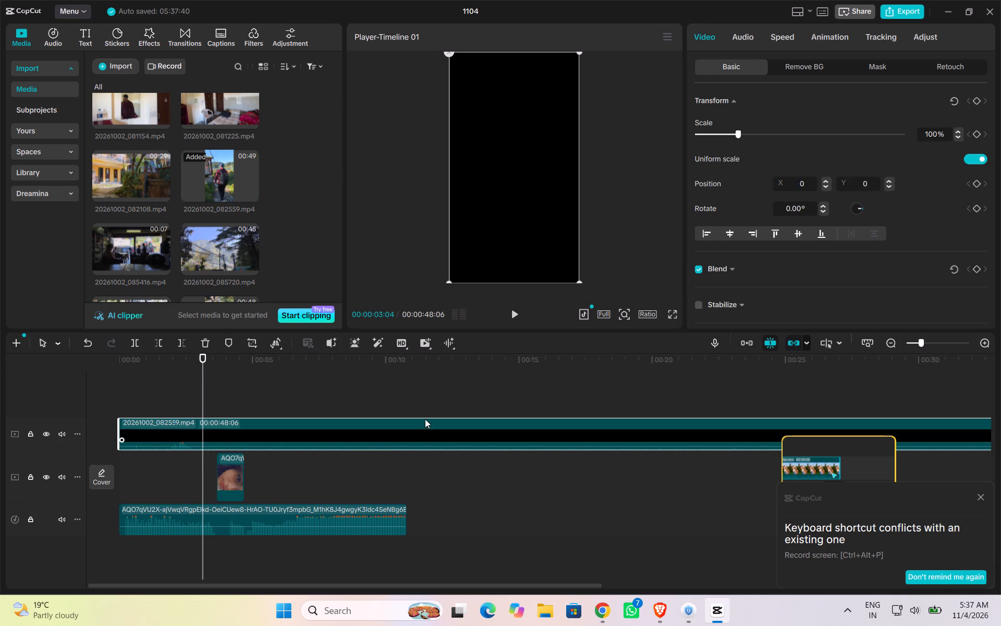
Find the frame at 00:00:44:15, where the man leans forward, and trim away everything before it from the new clip.
{"action": "scroll", "coordinate": [428, 380], "scroll_direction": "left", "scroll_amount": 5}
{"action": "left_click", "coordinate": [531, 397]}
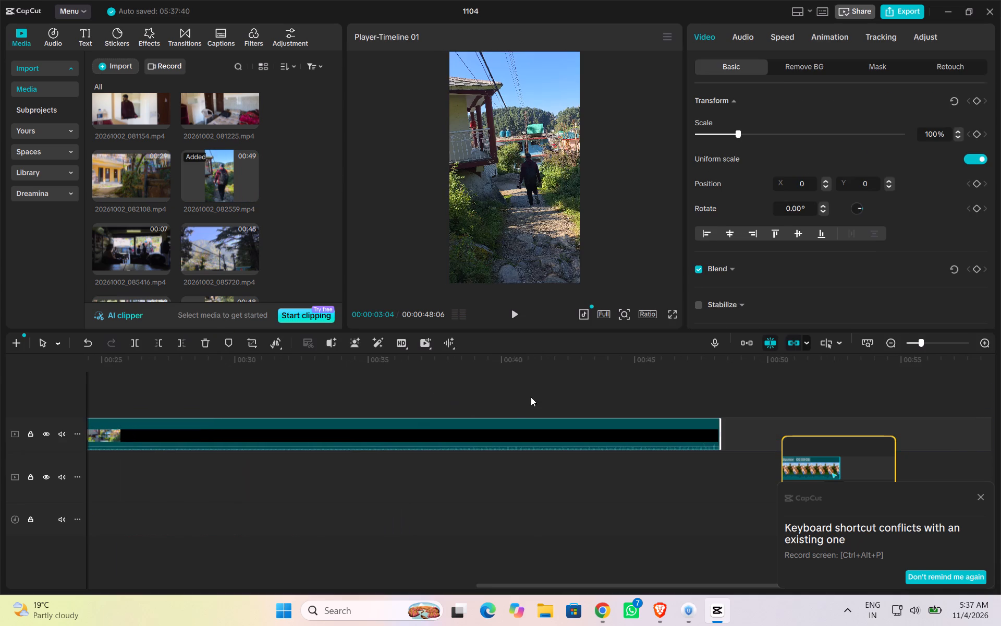
{"action": "left_click_drag", "start_coordinate": [531, 397], "coordinate": [627, 389]}
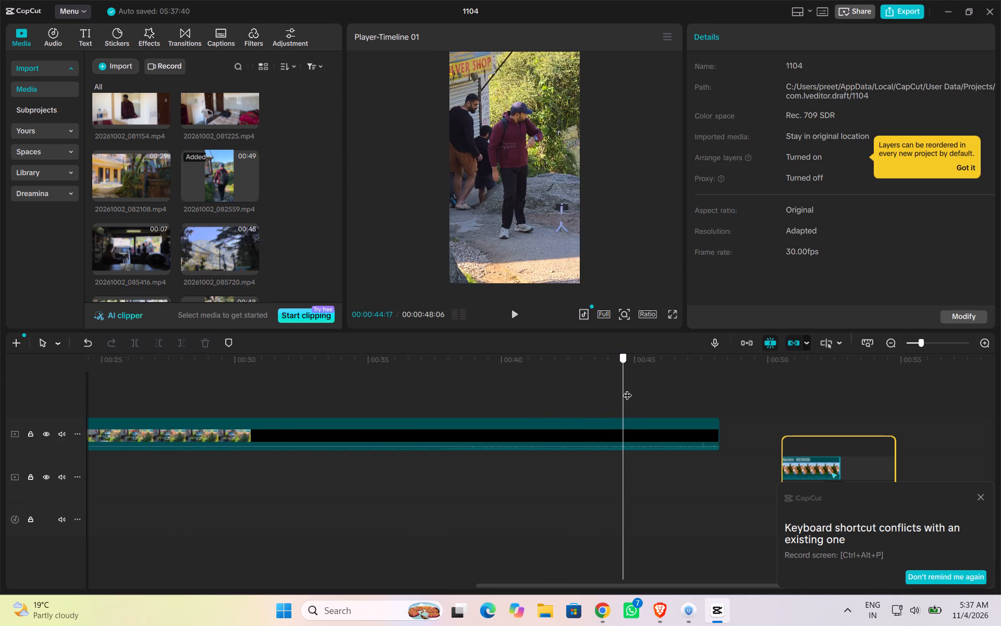
{"action": "left_click_drag", "start_coordinate": [627, 389], "coordinate": [637, 387]}
{"action": "left_click_drag", "start_coordinate": [637, 387], "coordinate": [621, 397]}
{"action": "left_click", "coordinate": [622, 425]}
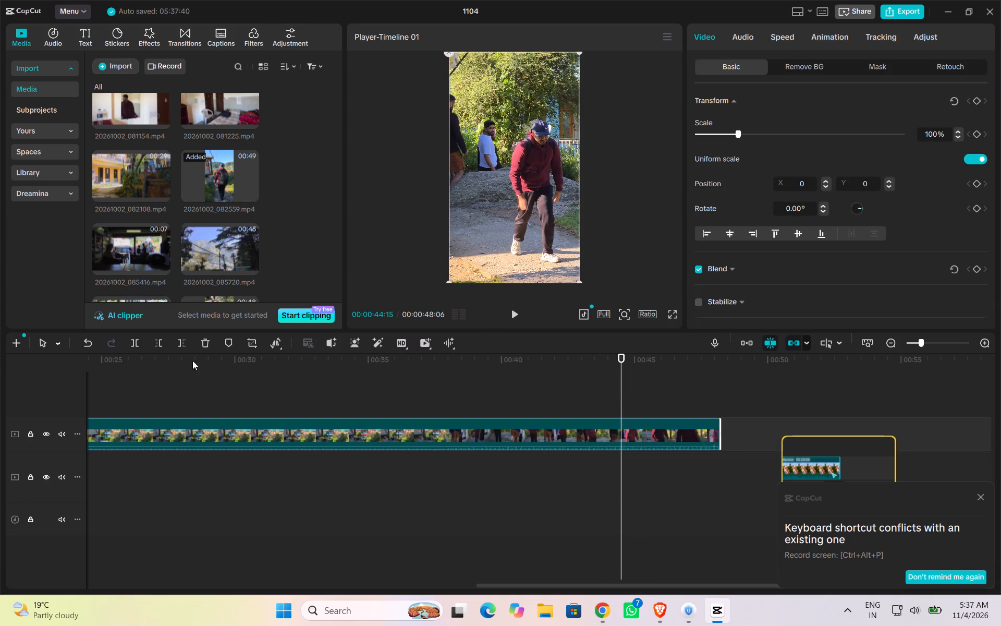
{"action": "left_click", "coordinate": [160, 343]}
Move the remaining piece of the new clip to the very start of the timeline on its upper track.
{"action": "left_click_drag", "start_coordinate": [652, 431], "coordinate": [0, 436]}
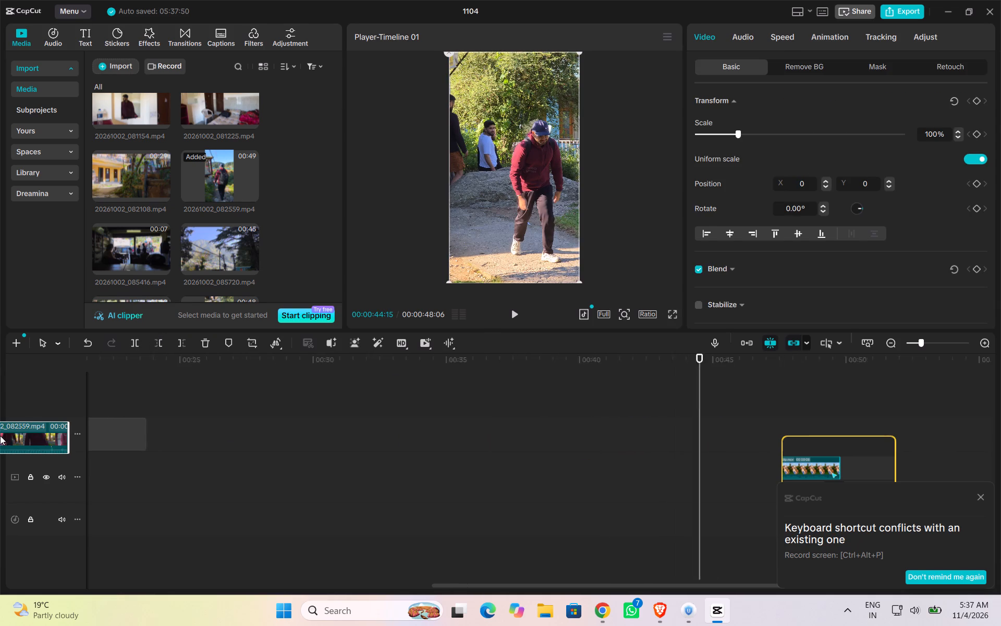
{"action": "left_click_drag", "start_coordinate": [0, 436], "coordinate": [104, 482]}
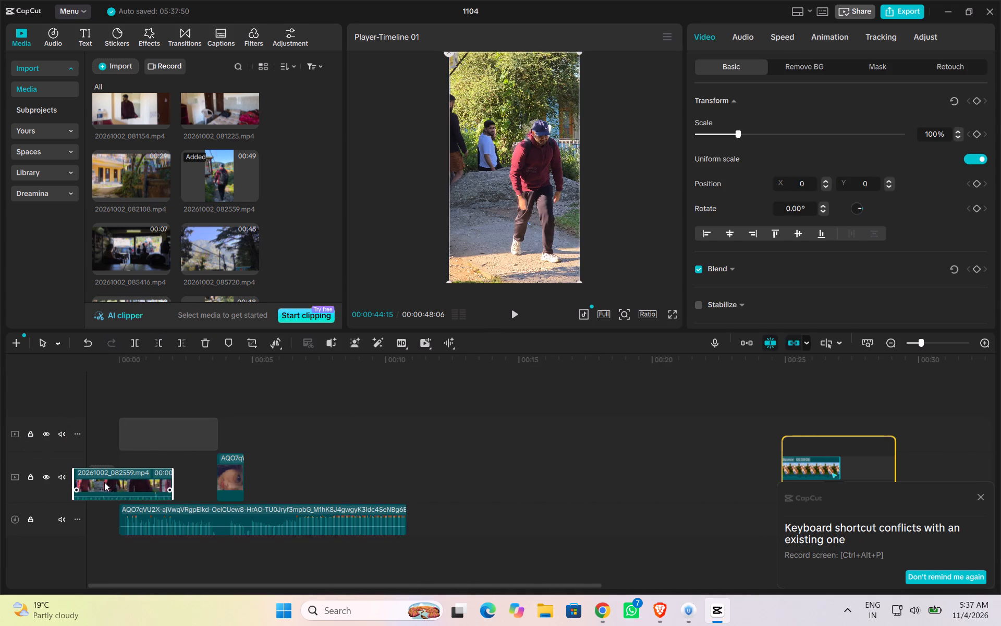
{"action": "left_click_drag", "start_coordinate": [104, 482], "coordinate": [112, 487]}
Scrub through the trimmed clip, shift it later on its track and extend its opening to a duration of 00:00:05:01.
{"action": "left_click", "coordinate": [182, 392]}
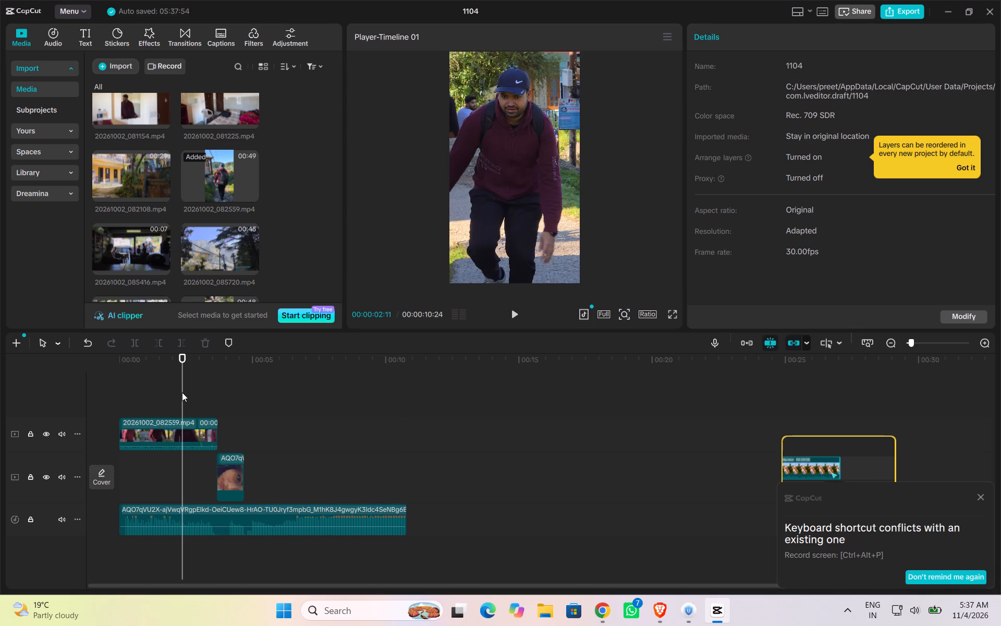
{"action": "left_click_drag", "start_coordinate": [182, 392], "coordinate": [155, 393]}
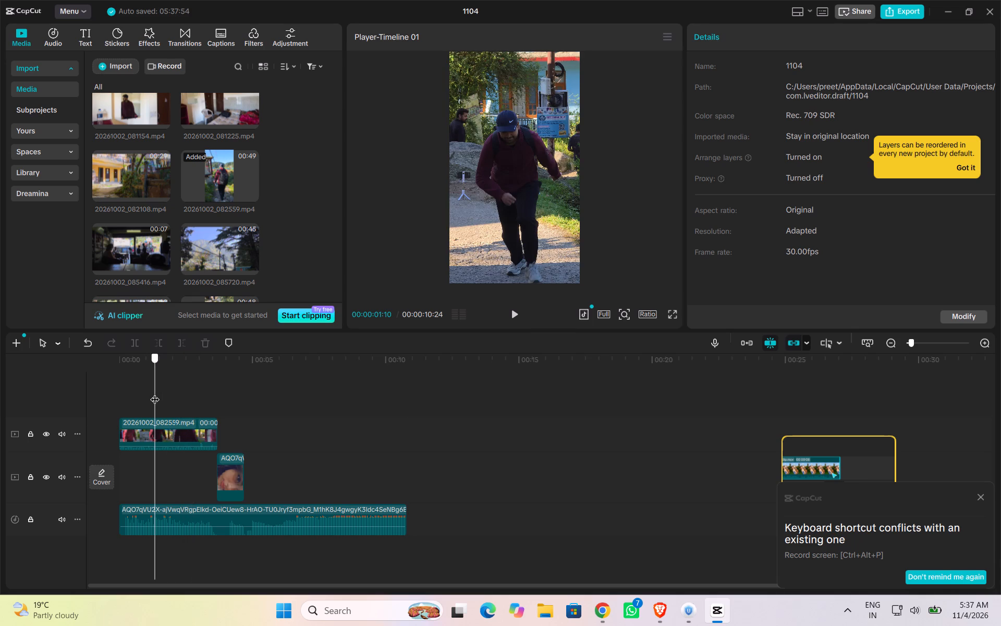
{"action": "left_click_drag", "start_coordinate": [155, 393], "coordinate": [163, 394]}
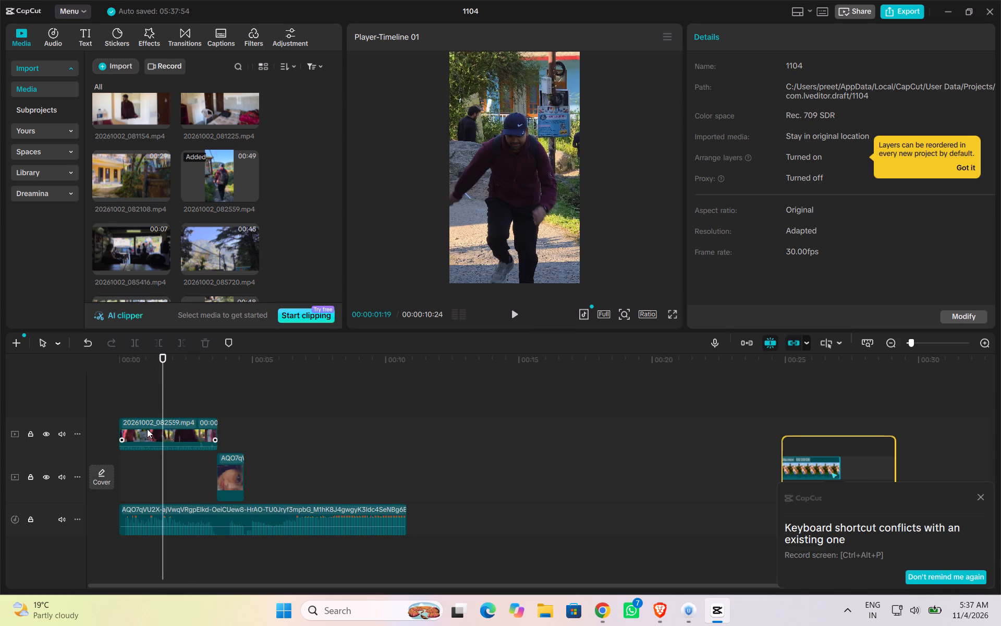
{"action": "left_click_drag", "start_coordinate": [165, 429], "coordinate": [245, 410]}
{"action": "left_click_drag", "start_coordinate": [198, 425], "coordinate": [162, 427]}
Find the frame at 00:00:03:09 where the man walks forward, and trim away the rest of the upper clip after it.
{"action": "left_click_drag", "start_coordinate": [163, 396], "coordinate": [170, 396]}
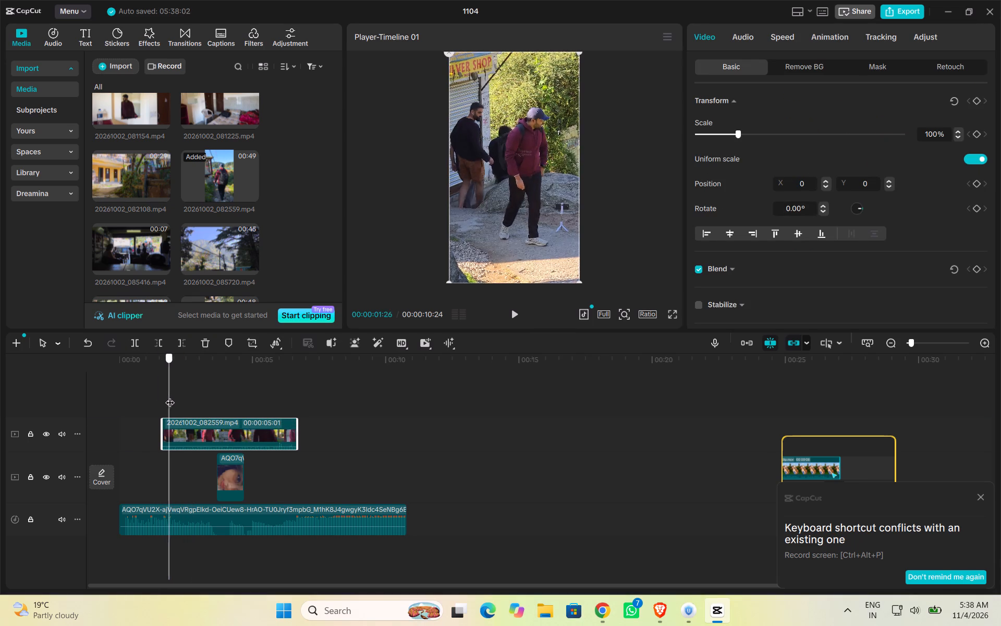
{"action": "left_click_drag", "start_coordinate": [170, 396], "coordinate": [205, 394]}
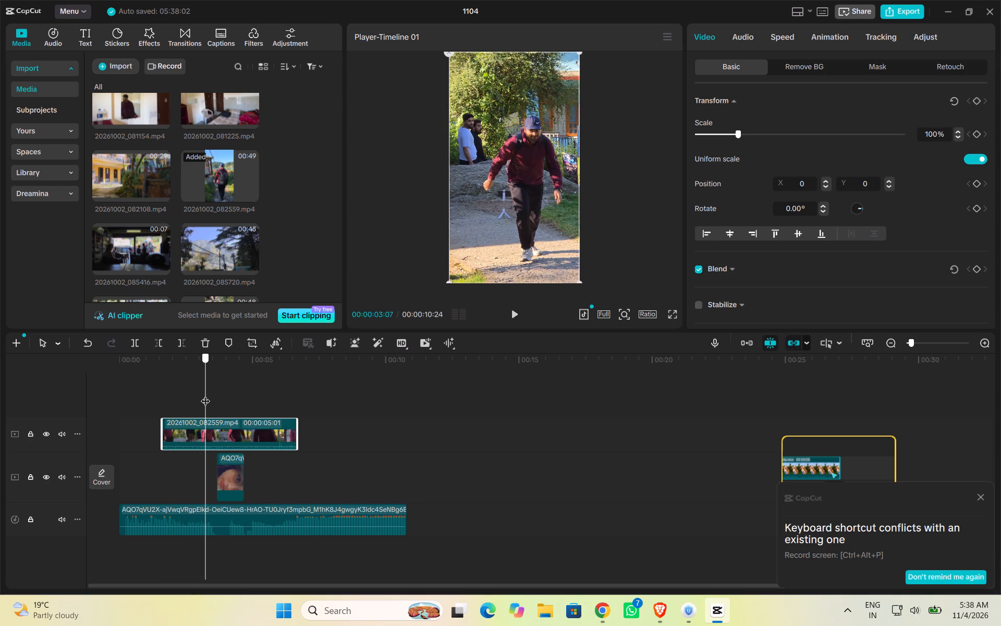
{"action": "left_click_drag", "start_coordinate": [205, 394], "coordinate": [207, 394]}
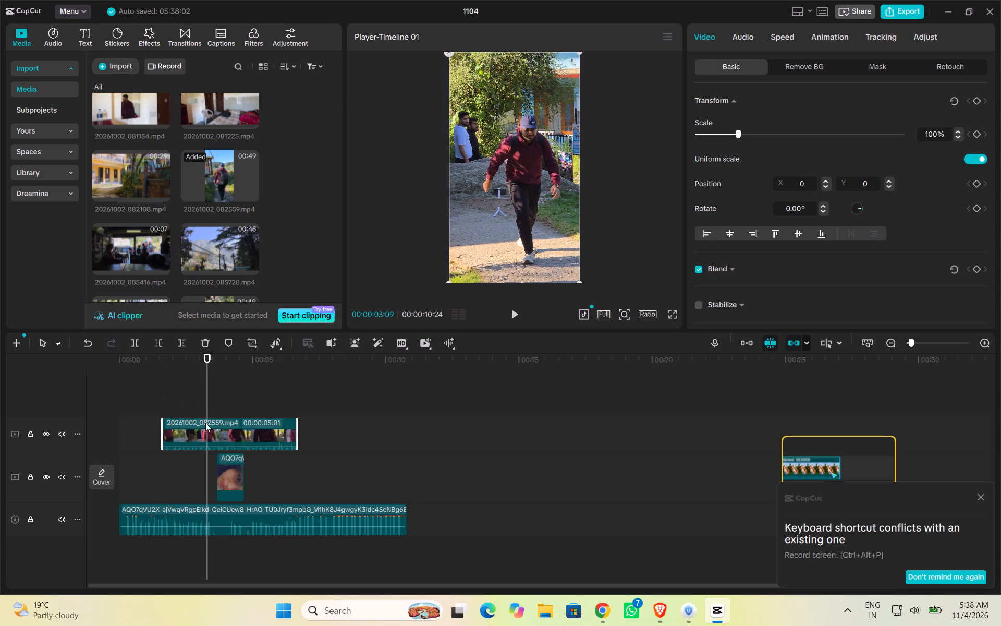
{"action": "left_click", "coordinate": [204, 438]}
{"action": "left_click", "coordinate": [182, 343]}
Move the clip to the main track against the monkey clip and extend its opening back to the timeline's start.
{"action": "left_click_drag", "start_coordinate": [189, 428], "coordinate": [193, 464]}
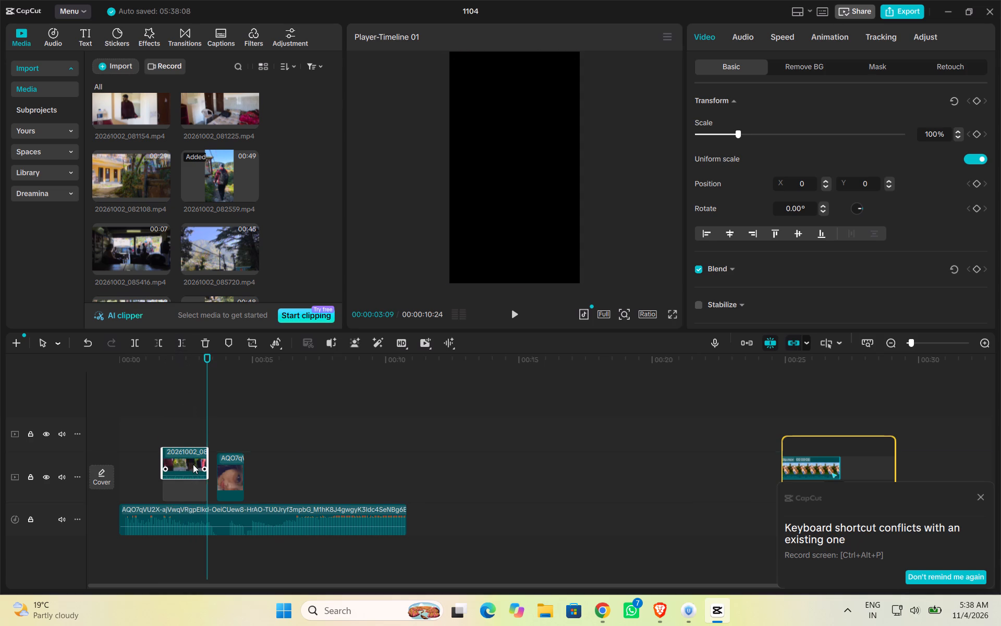
{"action": "left_click_drag", "start_coordinate": [193, 464], "coordinate": [199, 469]}
{"action": "left_click_drag", "start_coordinate": [172, 455], "coordinate": [15, 478]}
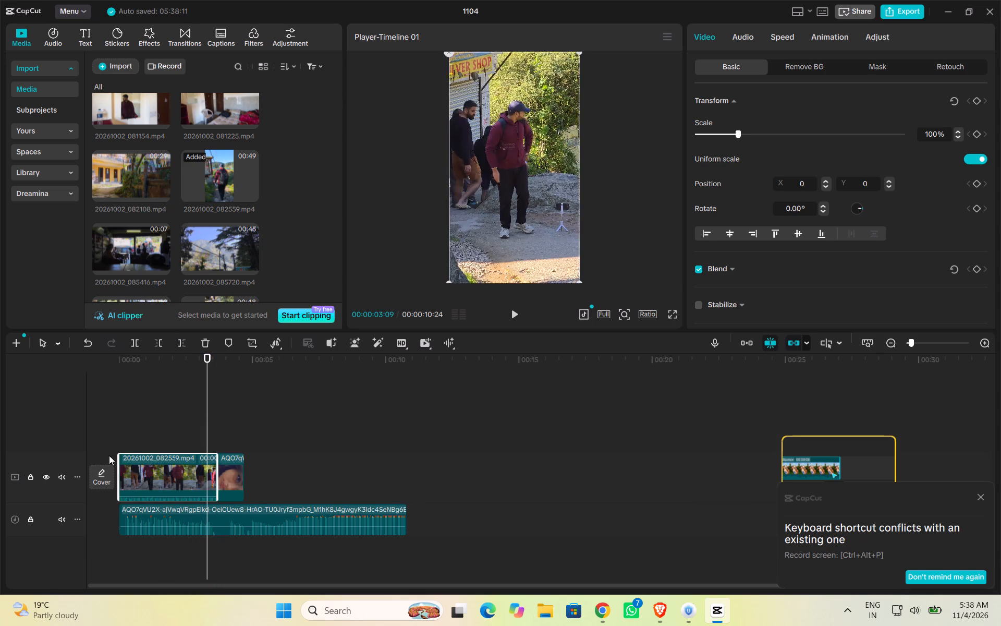
Play the sequence from the start, then trim away everything before 00:00:01:24 from the clip of the man.
{"action": "left_click", "coordinate": [153, 407]}
{"action": "left_click_drag", "start_coordinate": [147, 407], "coordinate": [0, 426]}
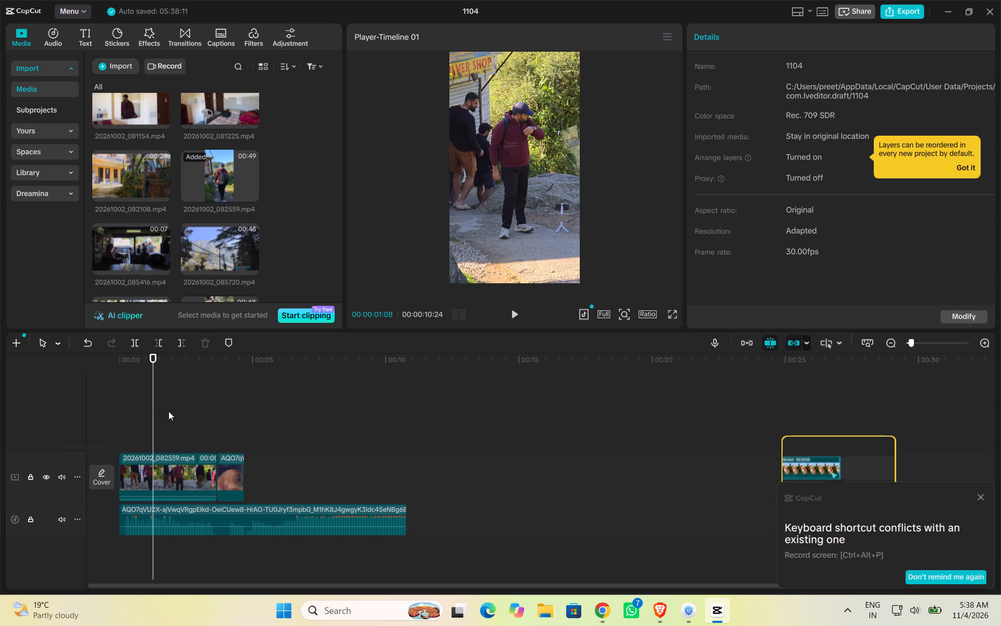
{"action": "left_click_drag", "start_coordinate": [152, 404], "coordinate": [37, 419]}
{"action": "key", "text": "space"}
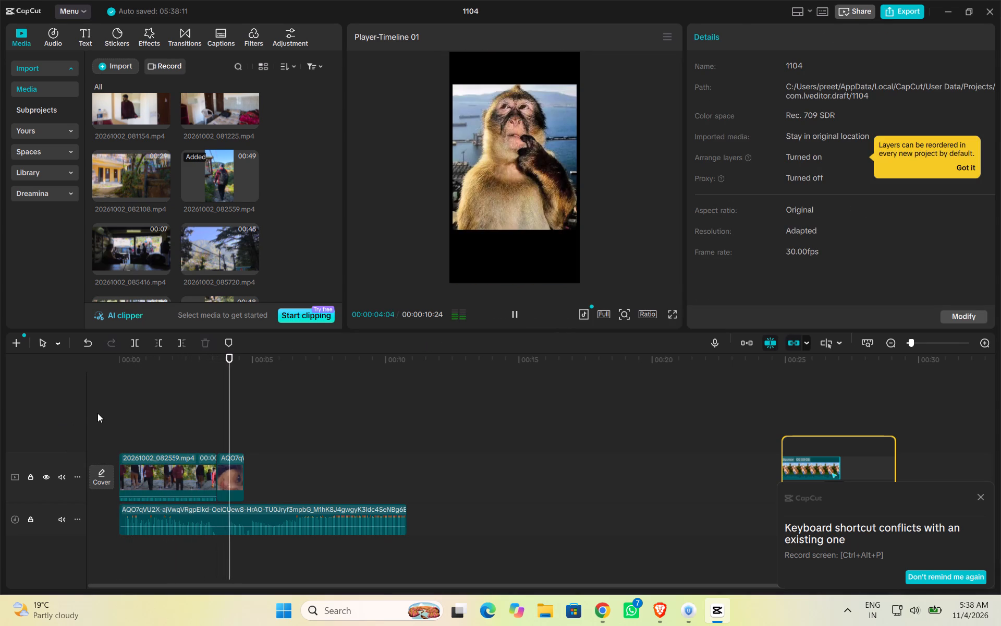
{"action": "left_click", "coordinate": [161, 418]}
{"action": "left_click_drag", "start_coordinate": [161, 418], "coordinate": [167, 423]}
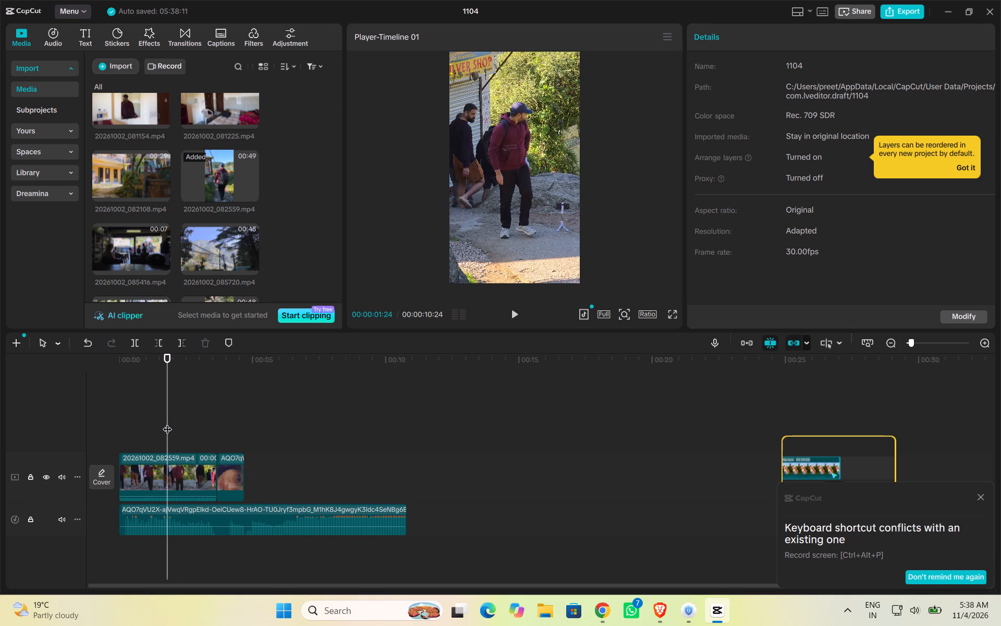
{"action": "left_click", "coordinate": [172, 464]}
{"action": "left_click", "coordinate": [161, 347]}
Move the trimmed clip to the timeline's start and extend its end to meet the monkey clip.
{"action": "left_click_drag", "start_coordinate": [182, 461], "coordinate": [128, 460]}
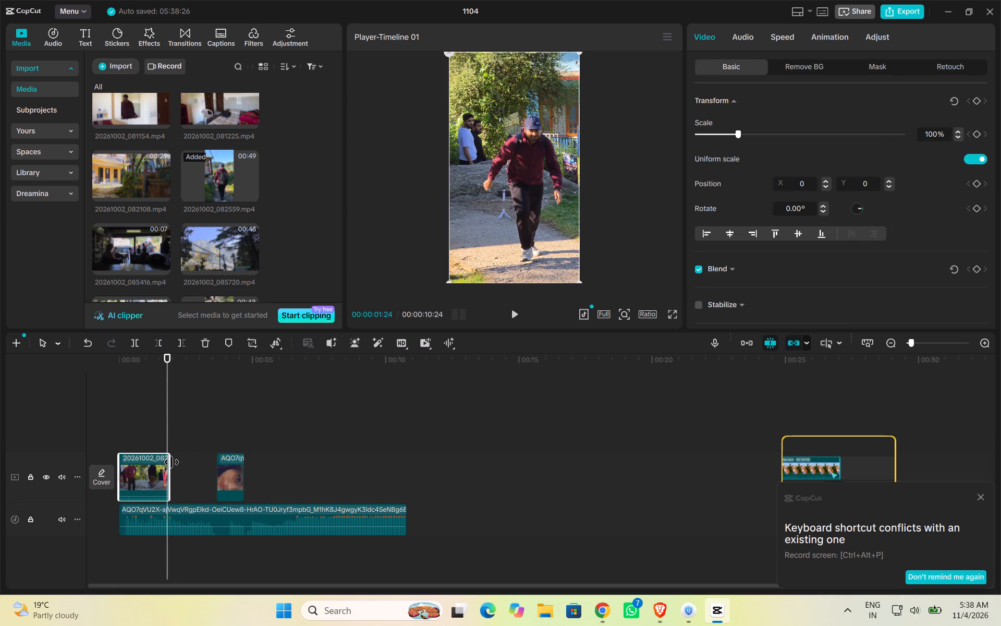
{"action": "left_click_drag", "start_coordinate": [172, 462], "coordinate": [239, 466]}
Play the sequence from the start and lower the volume of the clip of the man to -∞ dB.
{"action": "left_click", "coordinate": [149, 410]}
{"action": "left_click_drag", "start_coordinate": [149, 410], "coordinate": [19, 419]}
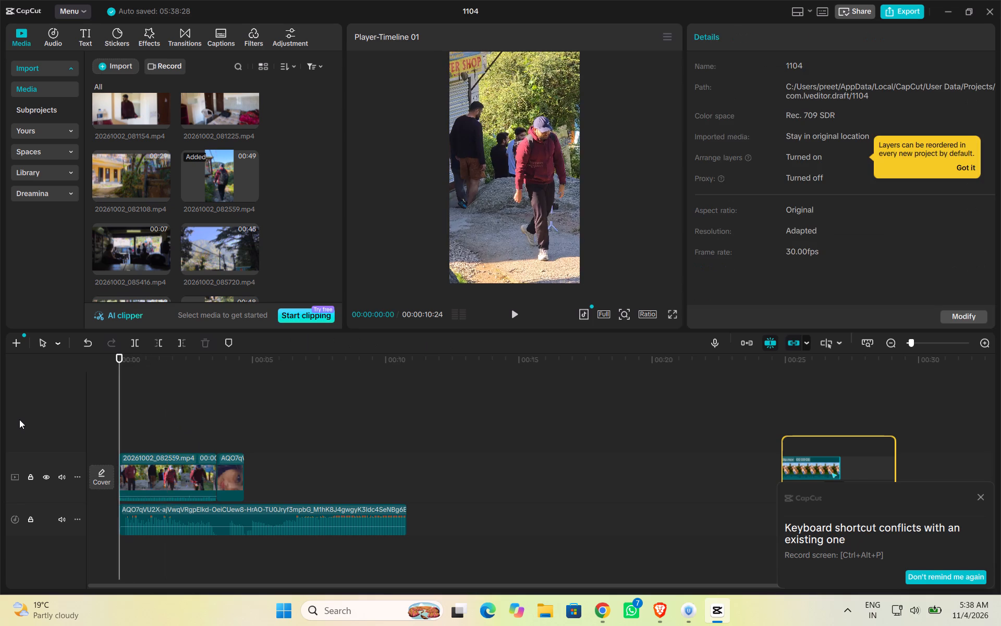
{"action": "key", "text": "space"}
{"action": "left_click", "coordinate": [161, 480]}
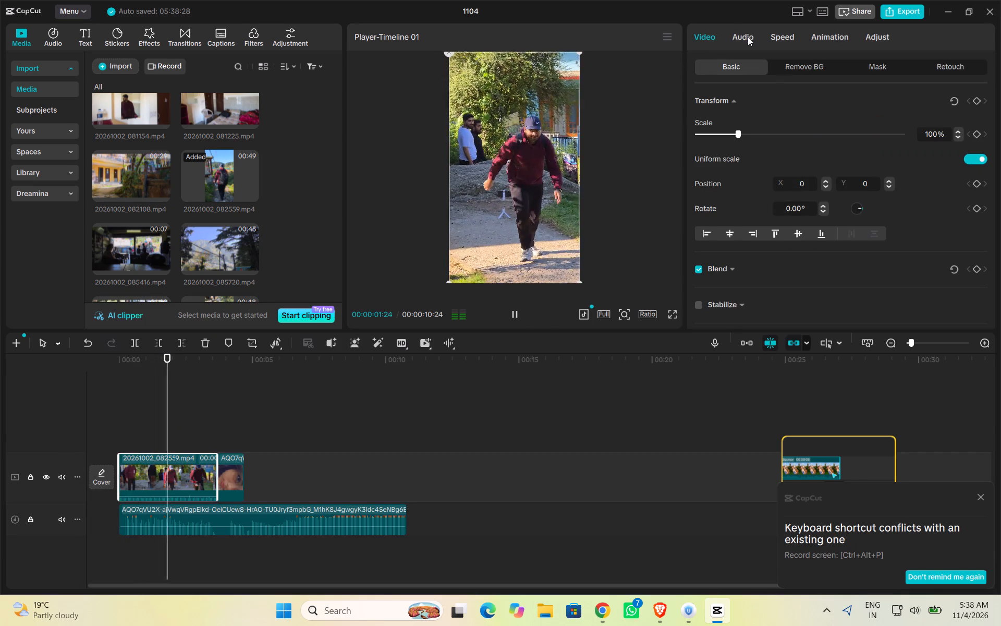
{"action": "left_click", "coordinate": [748, 37]}
{"action": "left_click_drag", "start_coordinate": [746, 135], "coordinate": [607, 172]}
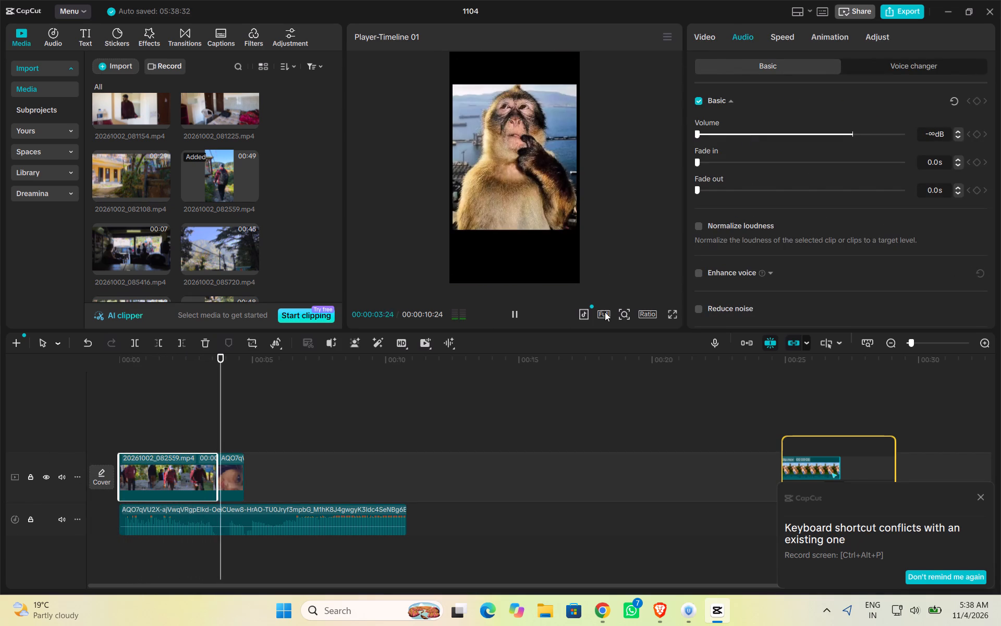
Trim away everything after 00:00:02:13 from the clip of the man.
{"action": "left_click", "coordinate": [184, 448]}
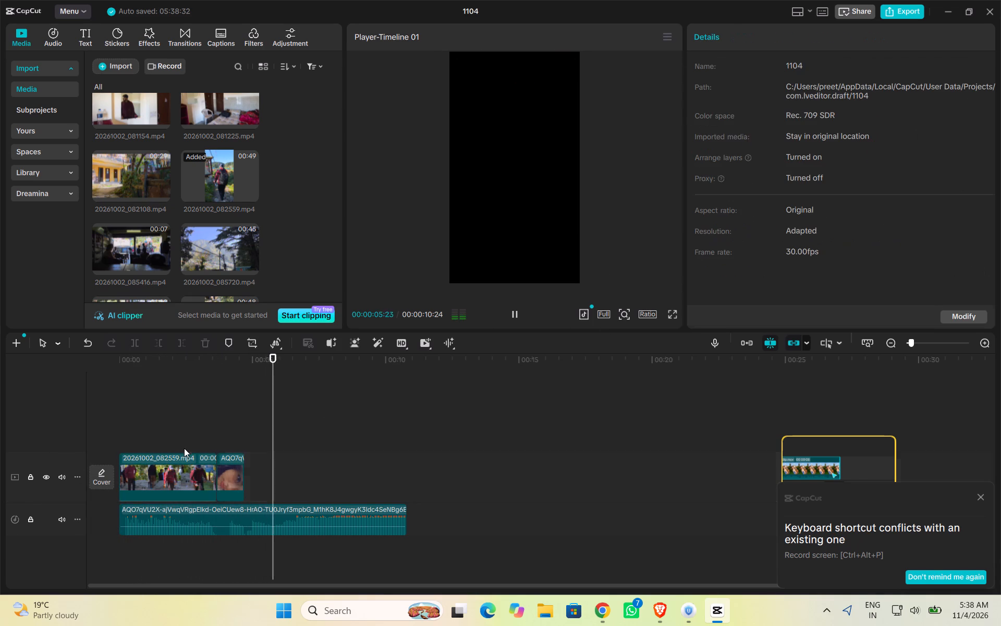
{"action": "left_click", "coordinate": [194, 475]}
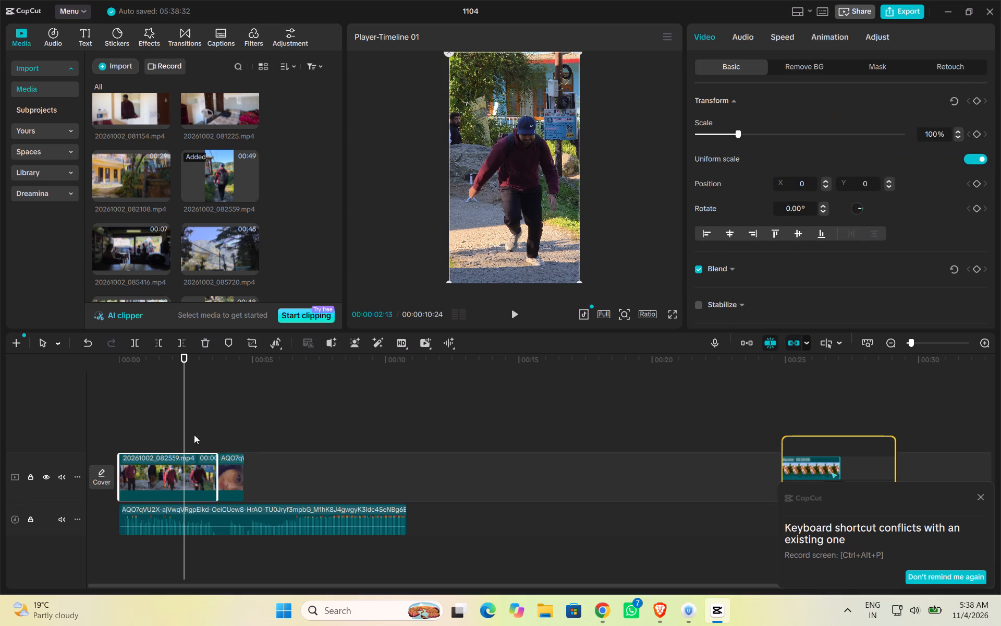
{"action": "left_click", "coordinate": [184, 340]}
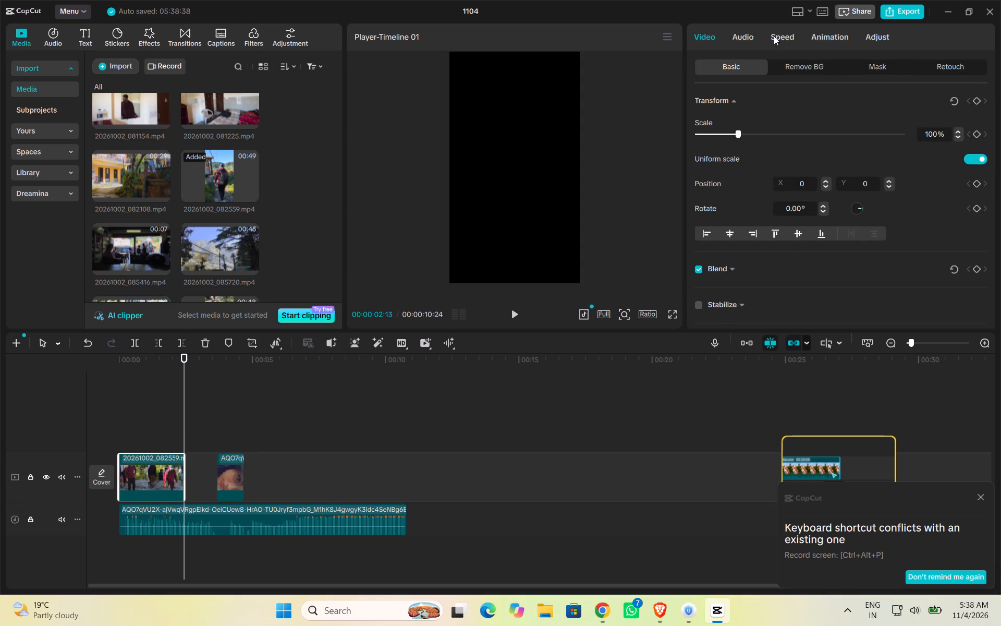
Slow the clip of the man to 0.64x and trim its end to the monkey clip's start at 00:00:03:20.
{"action": "left_click", "coordinate": [773, 36]}
{"action": "left_click", "coordinate": [728, 117]}
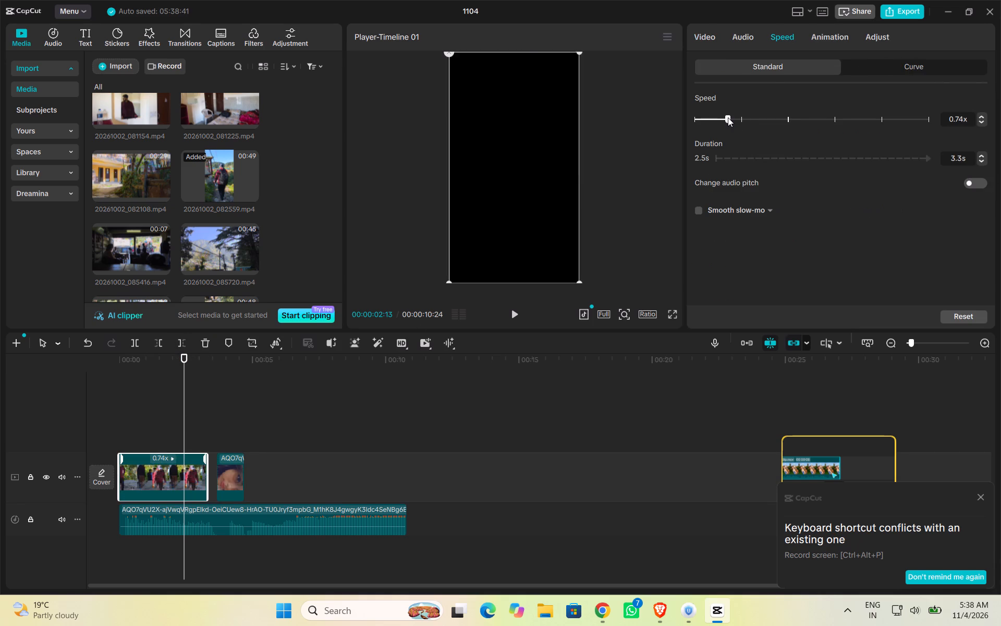
{"action": "left_click", "coordinate": [723, 118]}
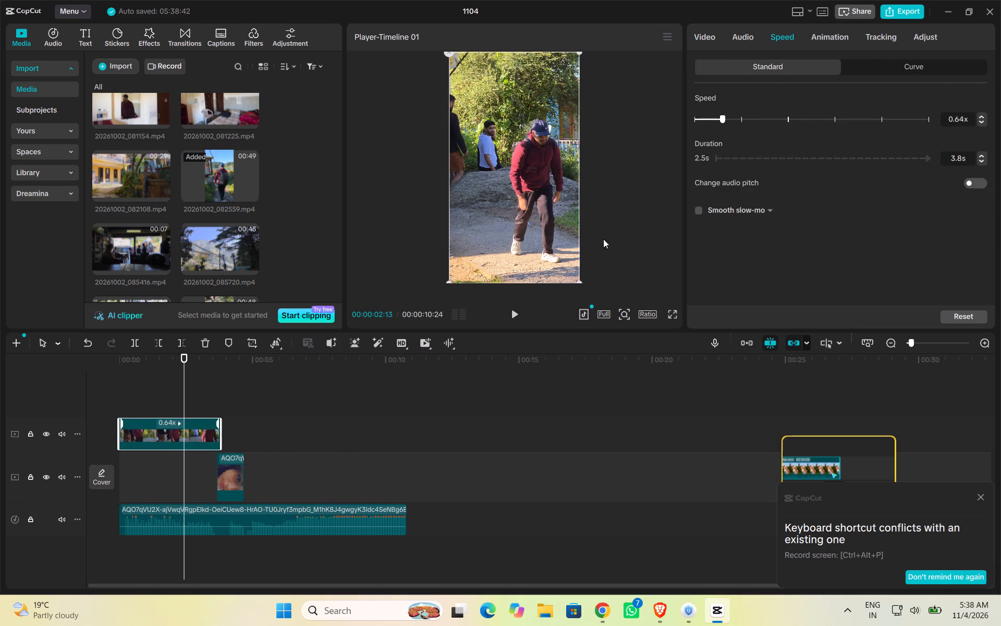
{"action": "left_click_drag", "start_coordinate": [221, 430], "coordinate": [214, 431]}
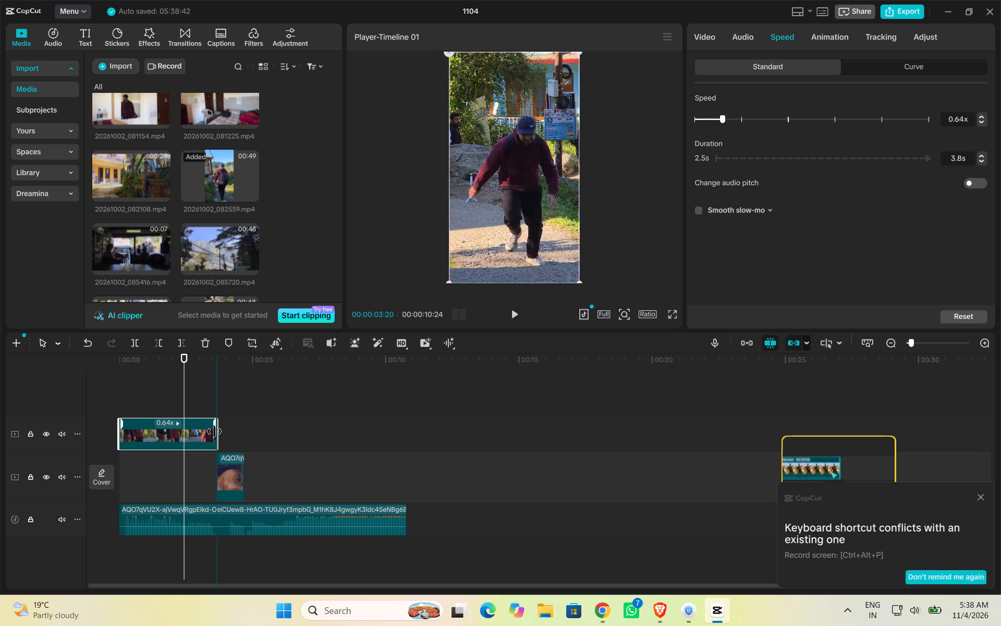
Move the slowed clip of the man down onto the main track, directly before the monkey clip.
{"action": "left_click_drag", "start_coordinate": [214, 431], "coordinate": [214, 432]}
{"action": "left_click_drag", "start_coordinate": [199, 431], "coordinate": [199, 483]}
{"action": "left_click", "coordinate": [172, 420]}
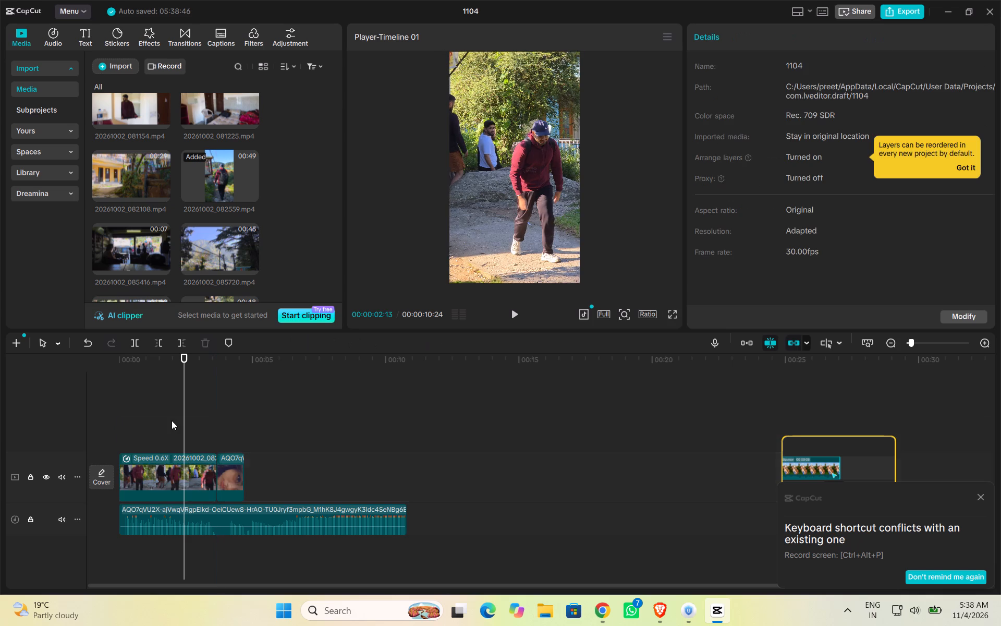
Play the sequence from the start and replay the cut from the man to the monkey picture around 00:00:03:20.
{"action": "left_click_drag", "start_coordinate": [172, 420], "coordinate": [14, 446]}
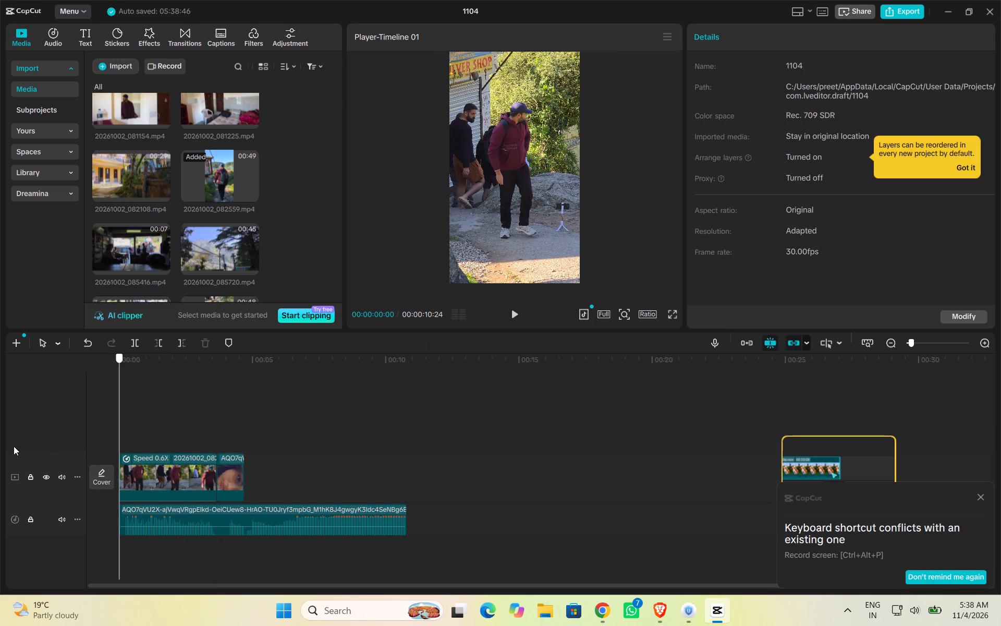
{"action": "key", "text": "space"}
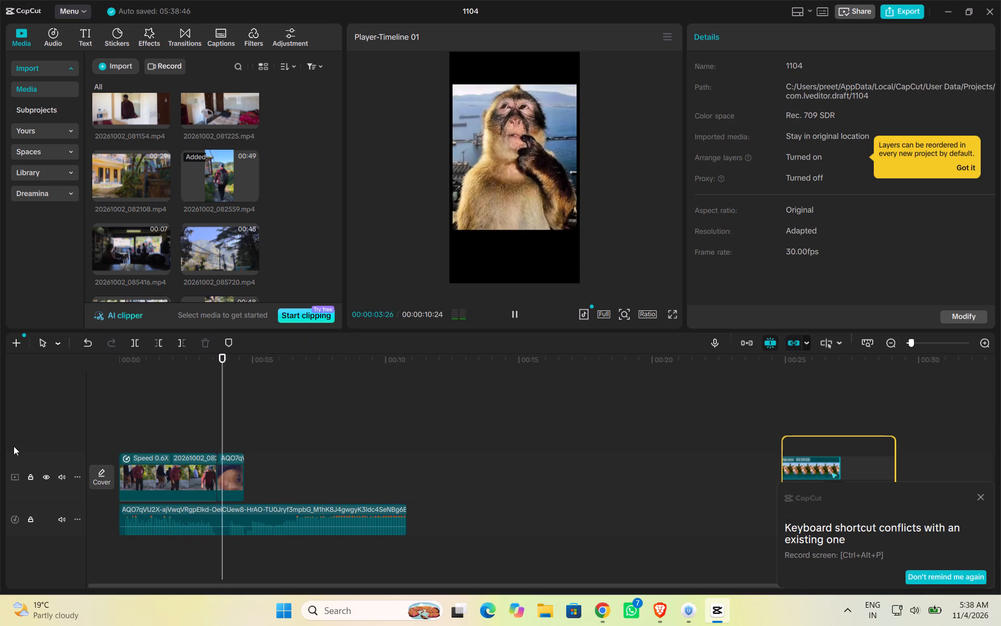
{"action": "left_click", "coordinate": [201, 428]}
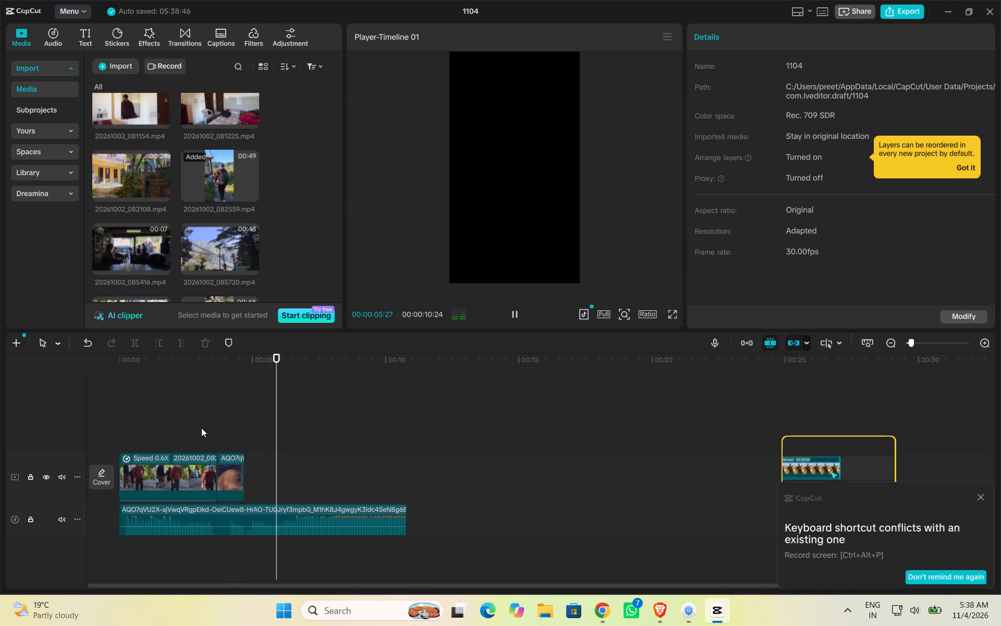
{"action": "key", "text": "space"}
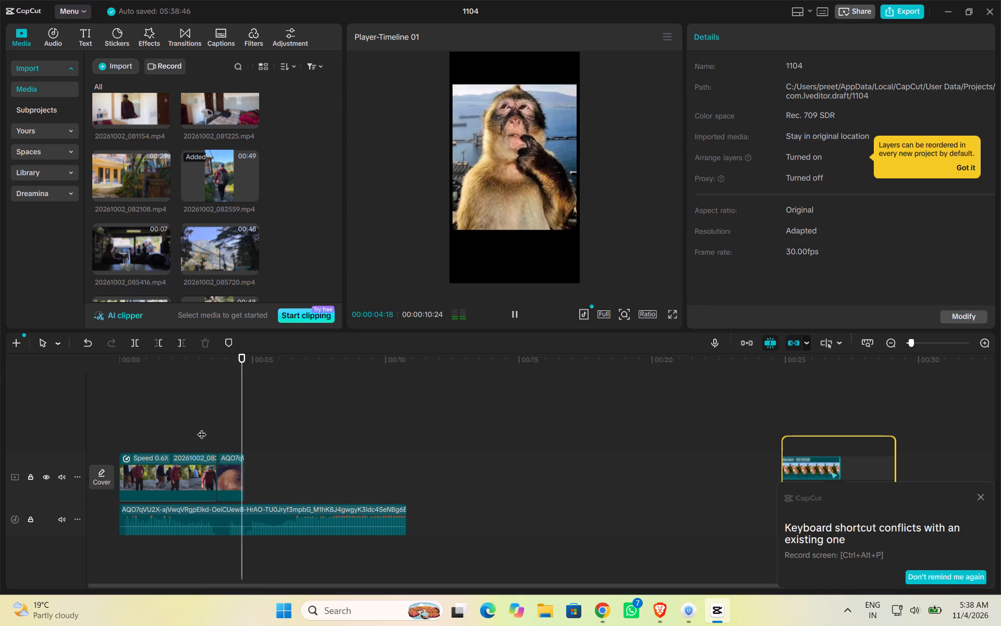
{"action": "left_click", "coordinate": [203, 414]}
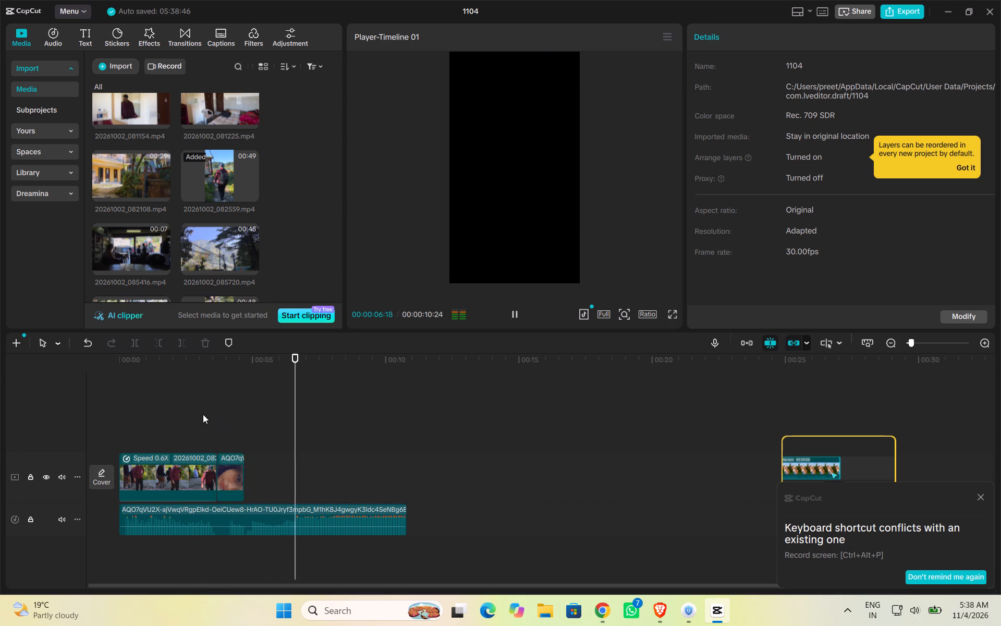
{"action": "left_click_drag", "start_coordinate": [203, 414], "coordinate": [215, 418]}
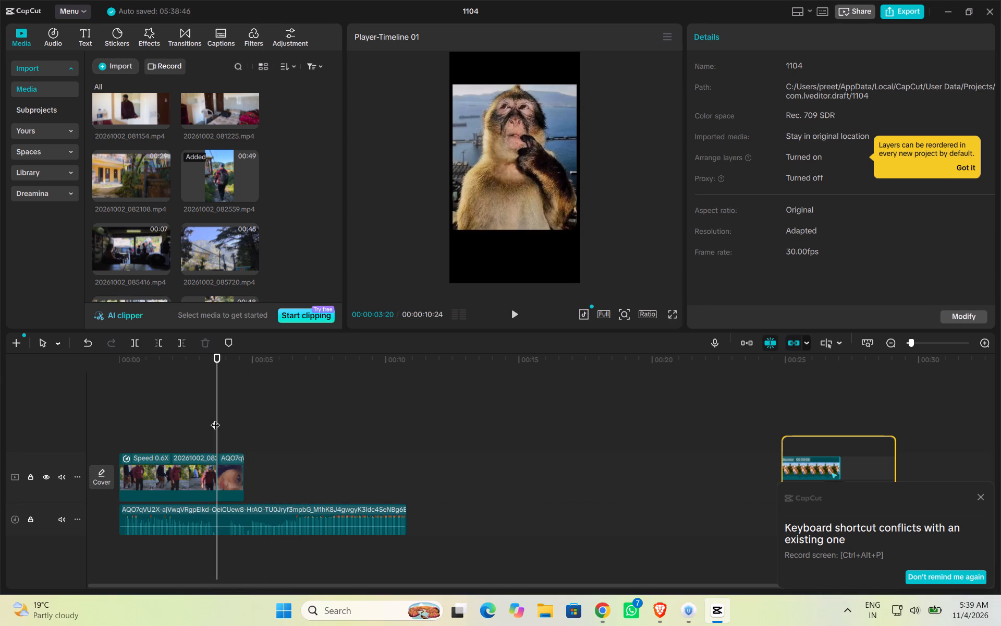
{"action": "key", "text": "space"}
{"action": "left_click", "coordinate": [215, 418]}
Split the audio clip at 00:00:03:21.
{"action": "key", "text": "Right"}
{"action": "left_click", "coordinate": [232, 516]}
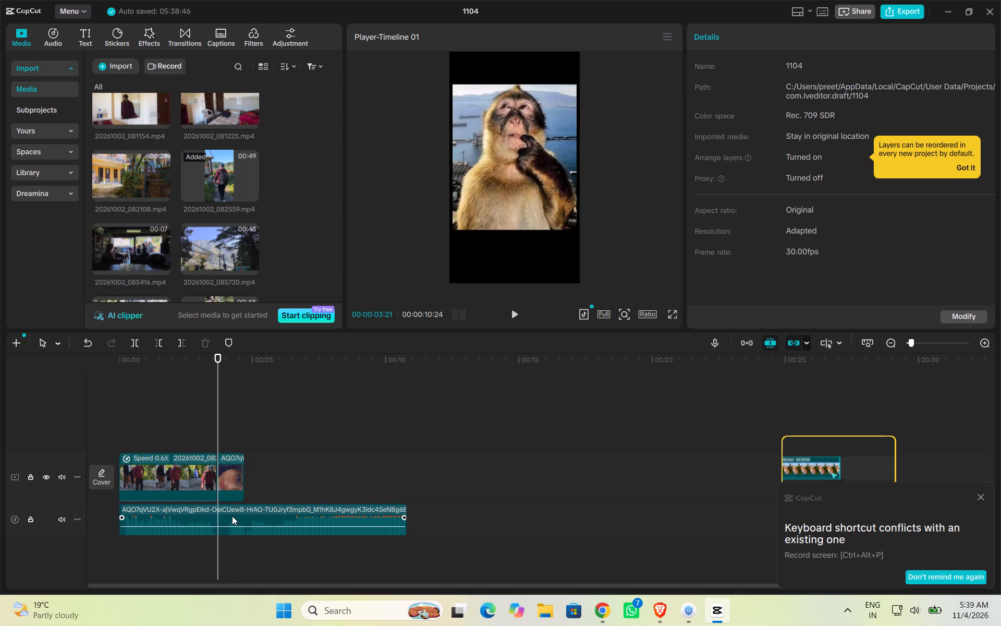
{"action": "left_click", "coordinate": [135, 344]}
Trim the monkey clip's start to 00:00:03:21 and move it back against the end of the man's clip at 00:00:03:20.
{"action": "scroll", "coordinate": [261, 463], "scroll_direction": "up", "scroll_amount": 10, "text": "ctrl"}
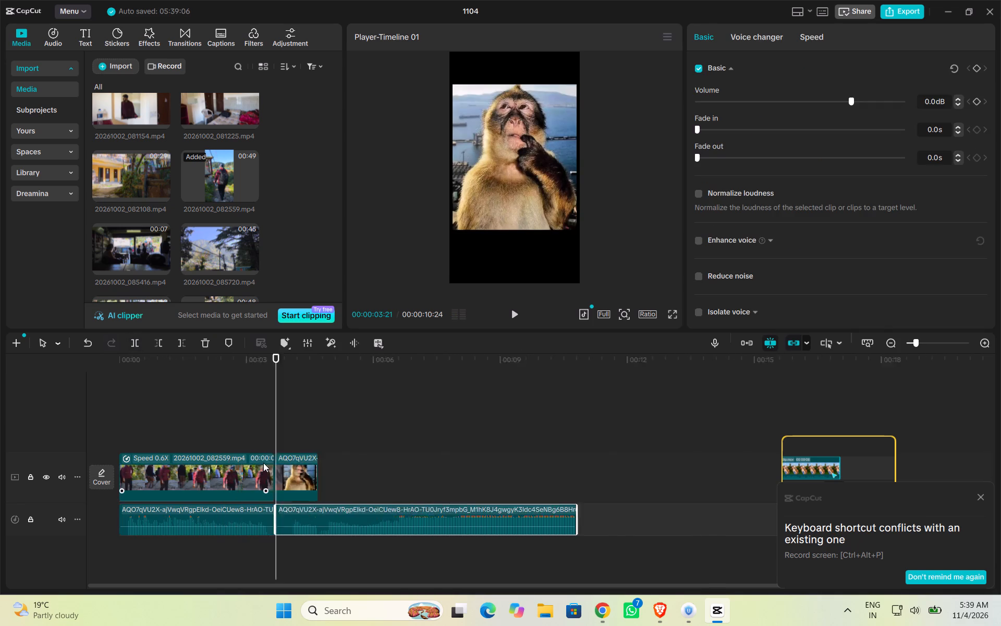
{"action": "scroll", "coordinate": [263, 463], "scroll_direction": "up", "scroll_amount": 3, "text": "ctrl"}
{"action": "left_click", "coordinate": [934, 345]}
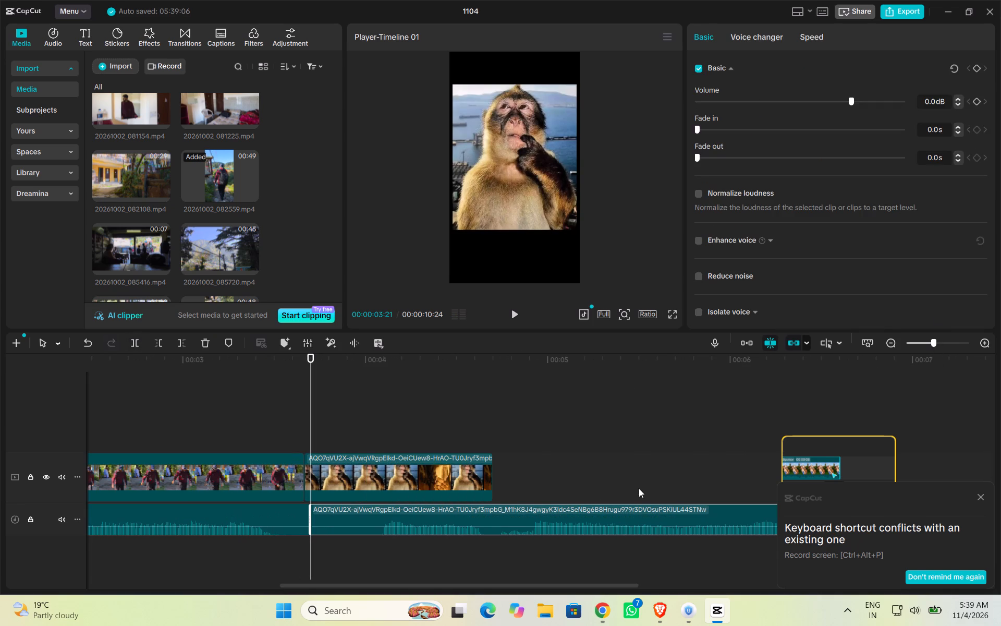
{"action": "left_click", "coordinate": [395, 473]}
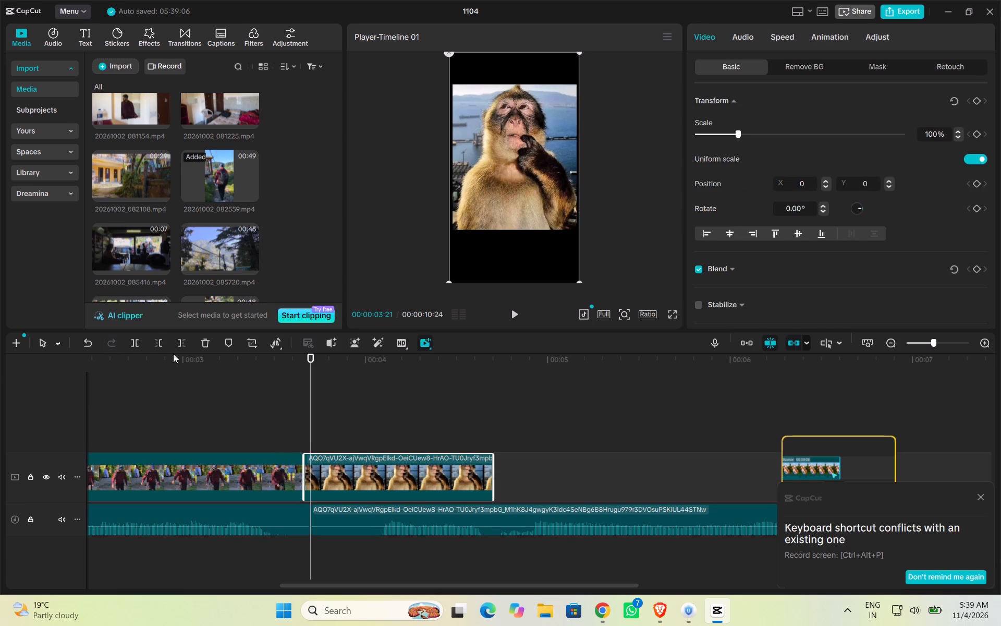
{"action": "left_click", "coordinate": [160, 342]}
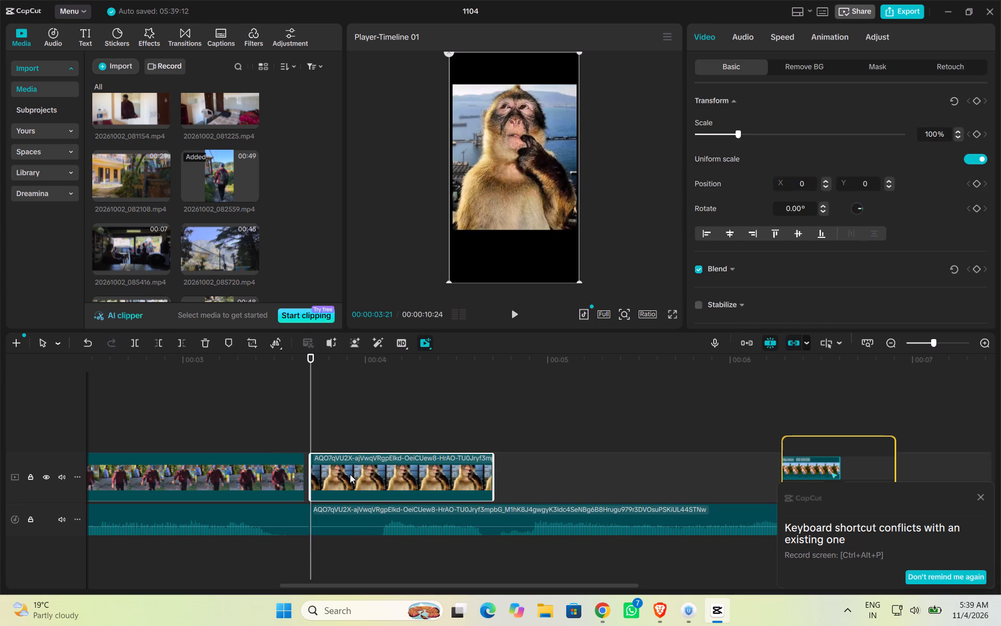
{"action": "left_click_drag", "start_coordinate": [350, 473], "coordinate": [344, 476]}
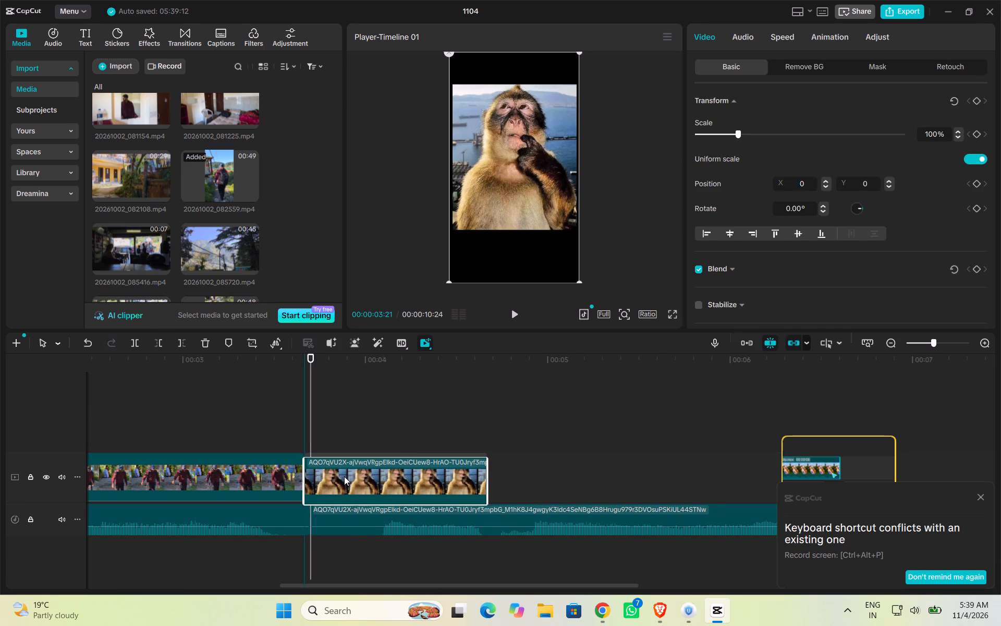
{"action": "left_click_drag", "start_coordinate": [344, 476], "coordinate": [342, 476]}
Cut the audio between 00:00:03:20 and 00:00:04:02 and move the second segment back to close the gap.
{"action": "left_click", "coordinate": [307, 441]}
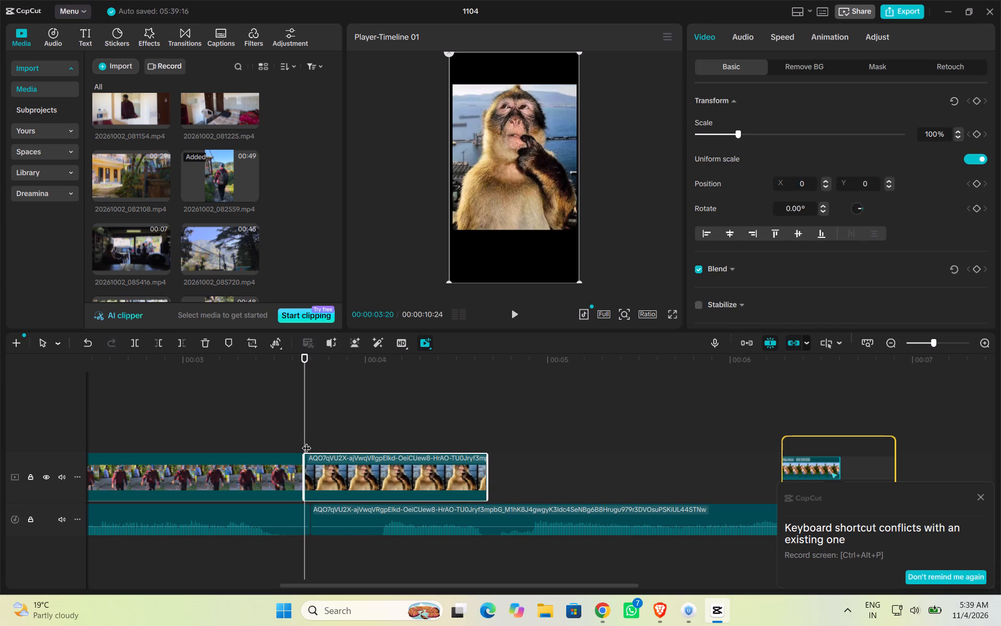
{"action": "left_click", "coordinate": [300, 528]}
{"action": "left_click", "coordinate": [180, 341]}
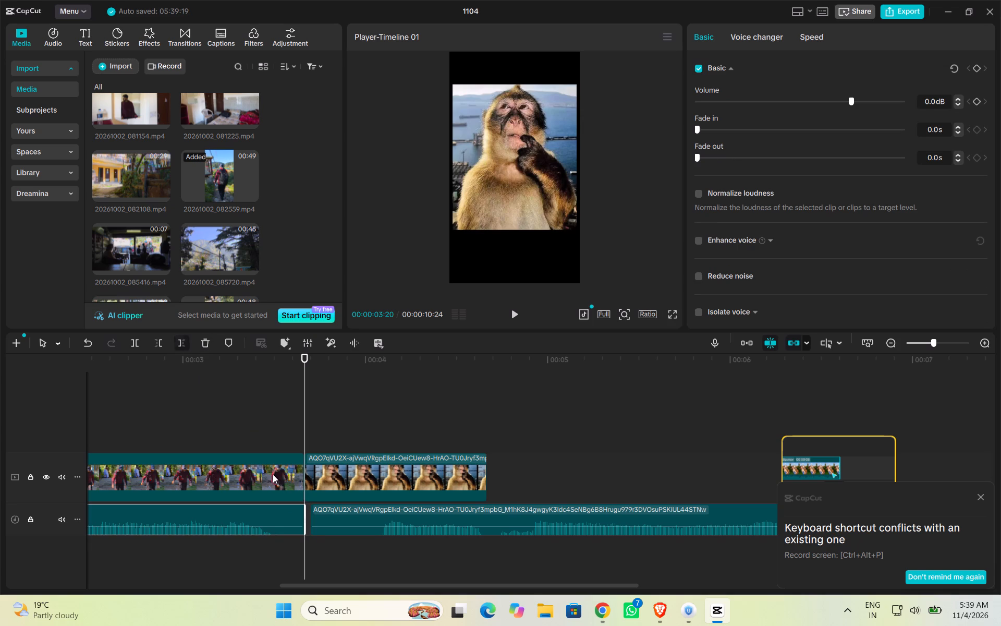
{"action": "left_click", "coordinate": [325, 518]}
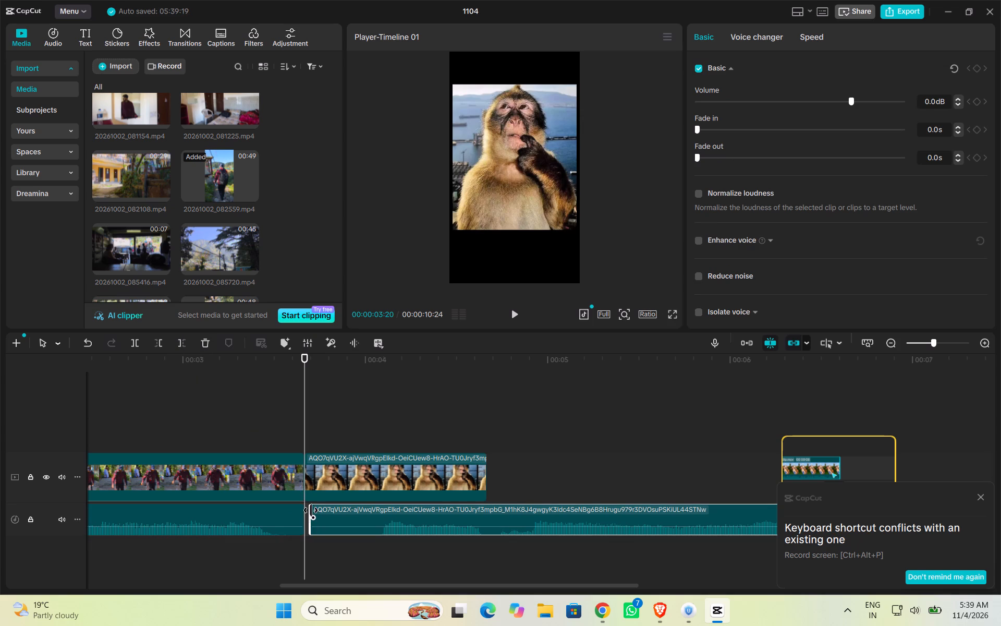
{"action": "left_click_drag", "start_coordinate": [311, 510], "coordinate": [380, 516]}
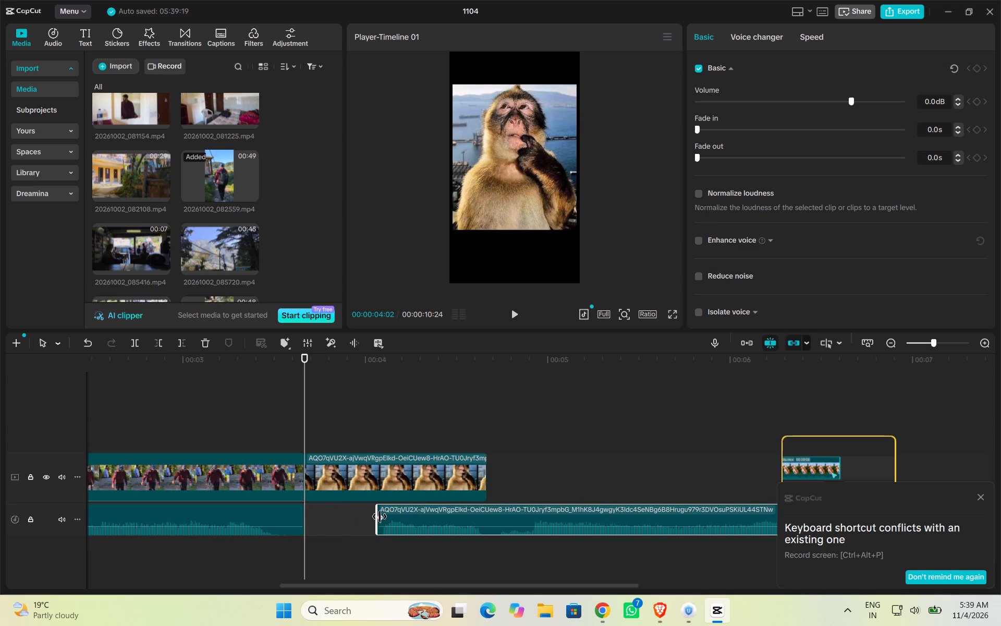
{"action": "left_click_drag", "start_coordinate": [380, 516], "coordinate": [380, 518]}
{"action": "left_click_drag", "start_coordinate": [393, 512], "coordinate": [372, 515]}
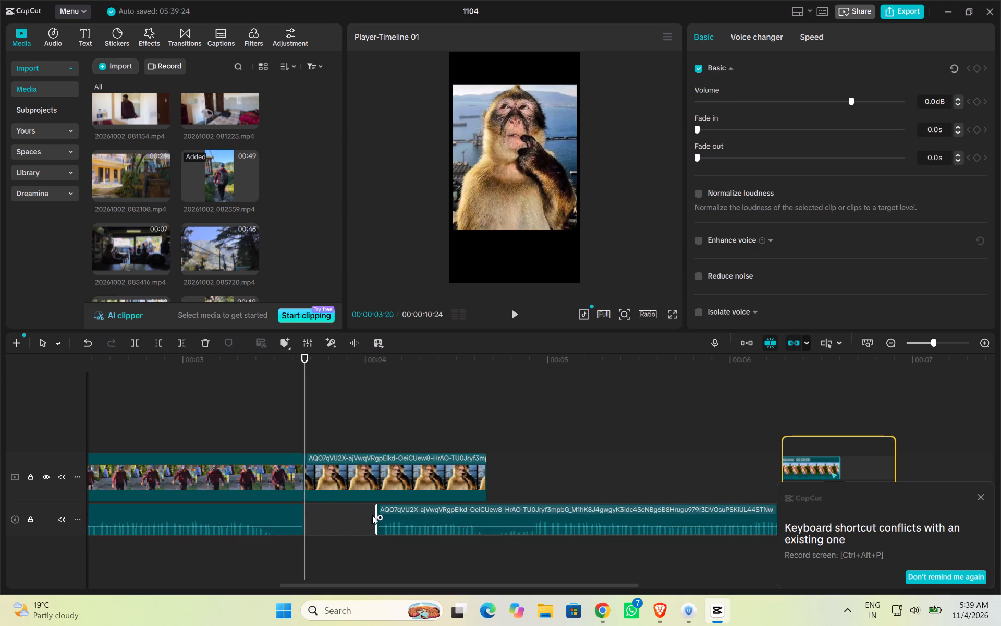
{"action": "left_click_drag", "start_coordinate": [372, 515], "coordinate": [322, 515]}
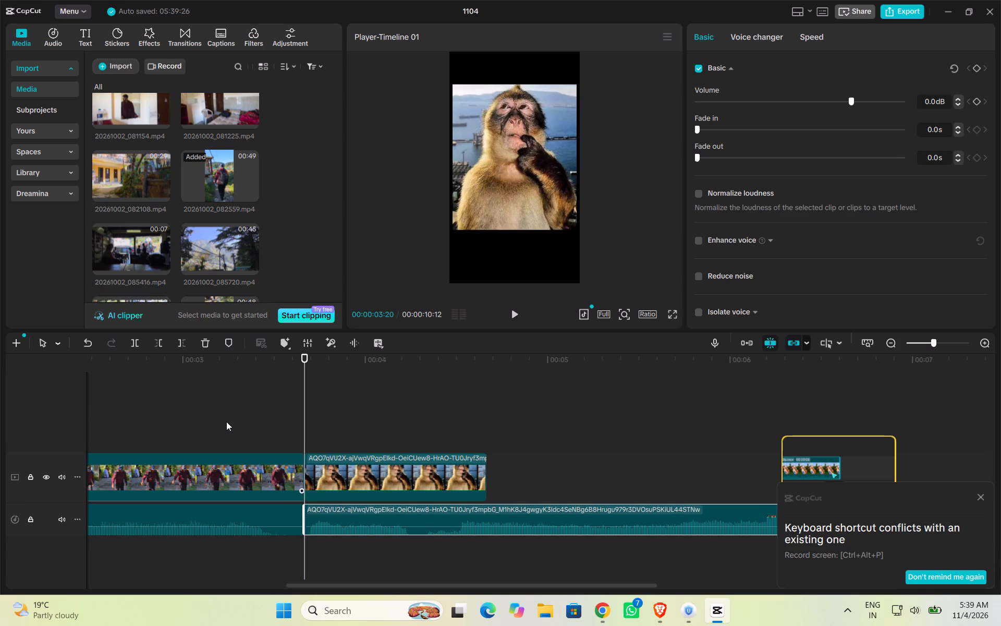
Replay the audio from the monkey clip onward and split it at 00:00:04:23.
{"action": "left_click", "coordinate": [226, 422]}
{"action": "key", "text": "space"}
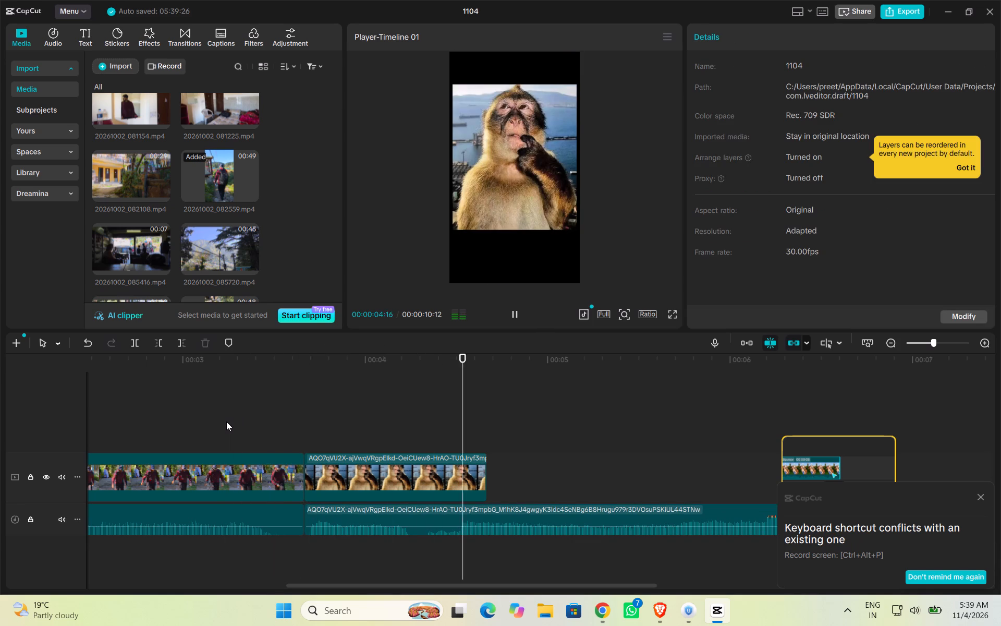
{"action": "left_click", "coordinate": [430, 429]}
{"action": "key", "text": "space"}
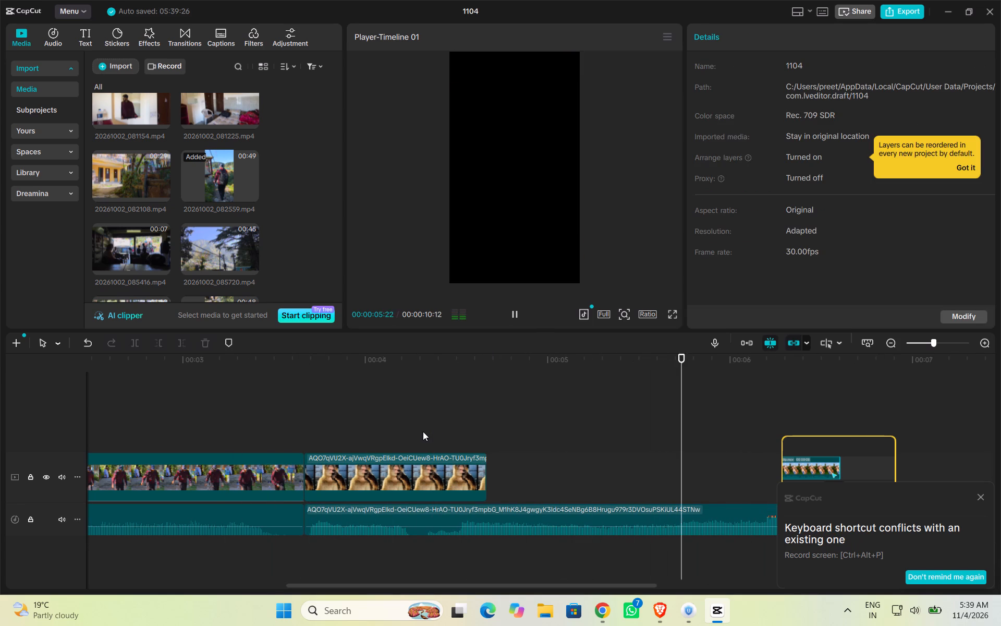
{"action": "left_click", "coordinate": [507, 429]}
{"action": "key", "text": "space"}
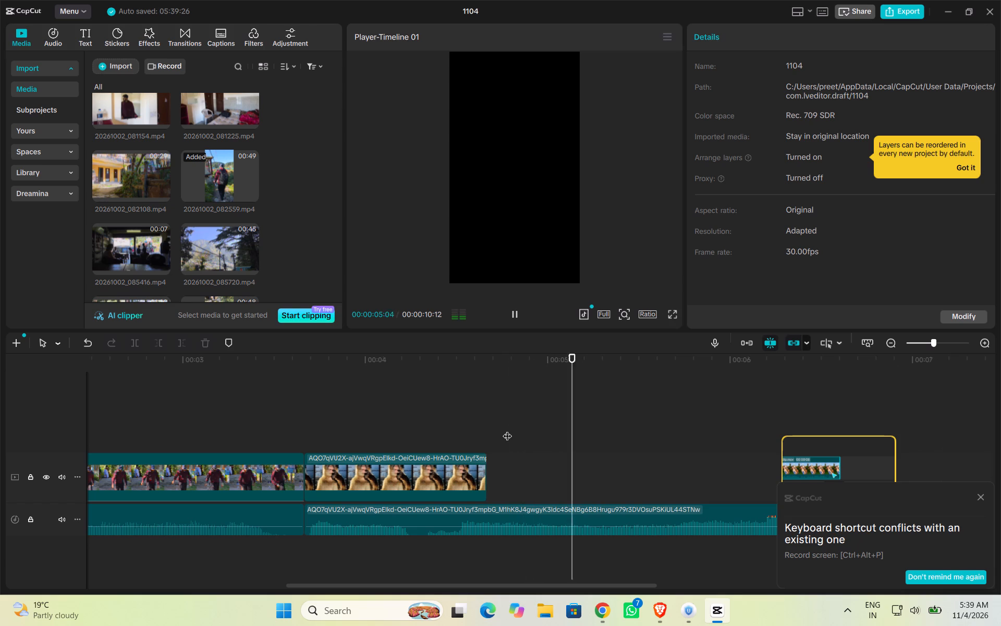
{"action": "left_click", "coordinate": [507, 429]}
{"action": "left_click", "coordinate": [509, 514]}
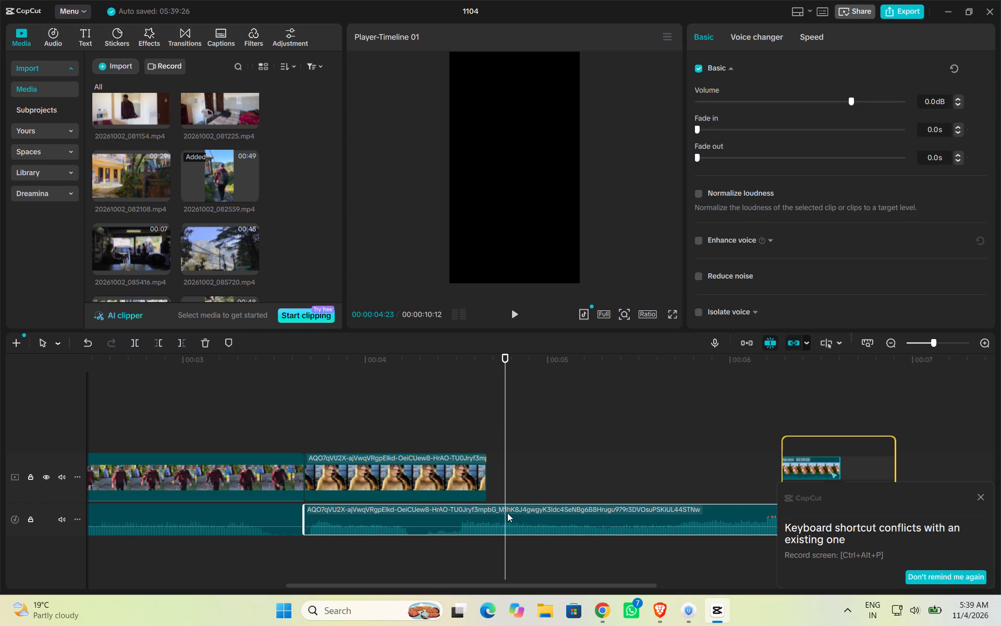
{"action": "left_click", "coordinate": [137, 338]}
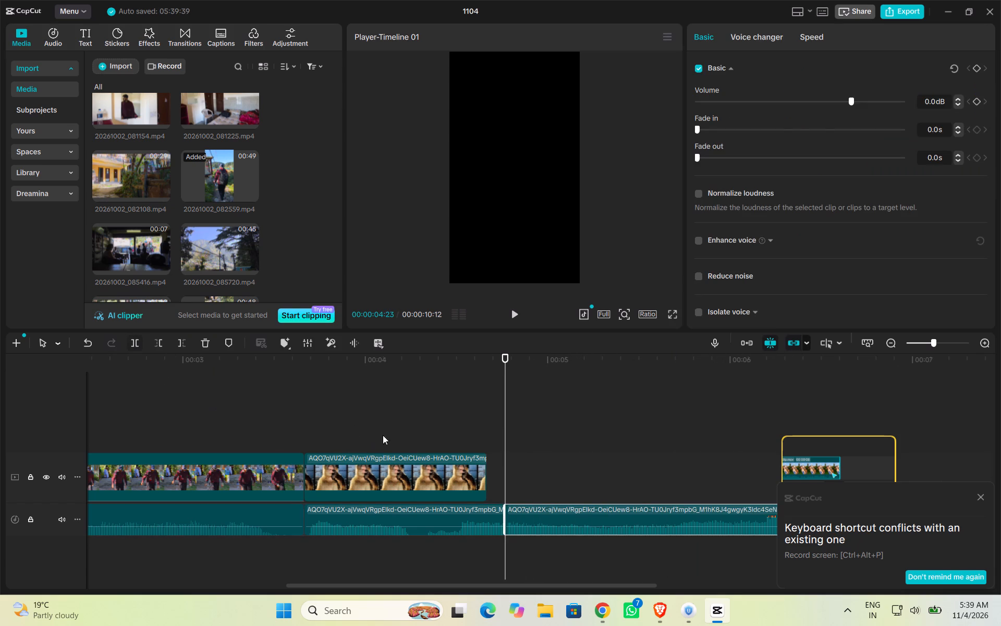
Trim the end of the audio segment under the monkey clip to 00:00:04:08.
{"action": "left_click", "coordinate": [415, 430]}
{"action": "left_click_drag", "start_coordinate": [415, 430], "coordinate": [426, 437]}
{"action": "left_click_drag", "start_coordinate": [423, 428], "coordinate": [417, 441]}
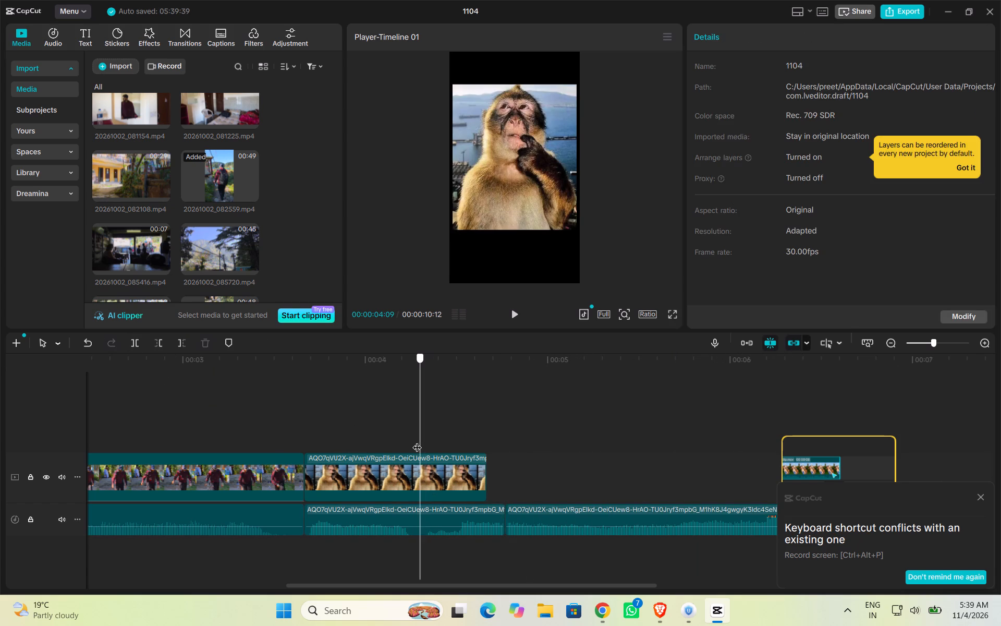
{"action": "left_click_drag", "start_coordinate": [417, 441], "coordinate": [414, 445]}
{"action": "left_click", "coordinate": [430, 520]}
{"action": "left_click", "coordinate": [181, 341]}
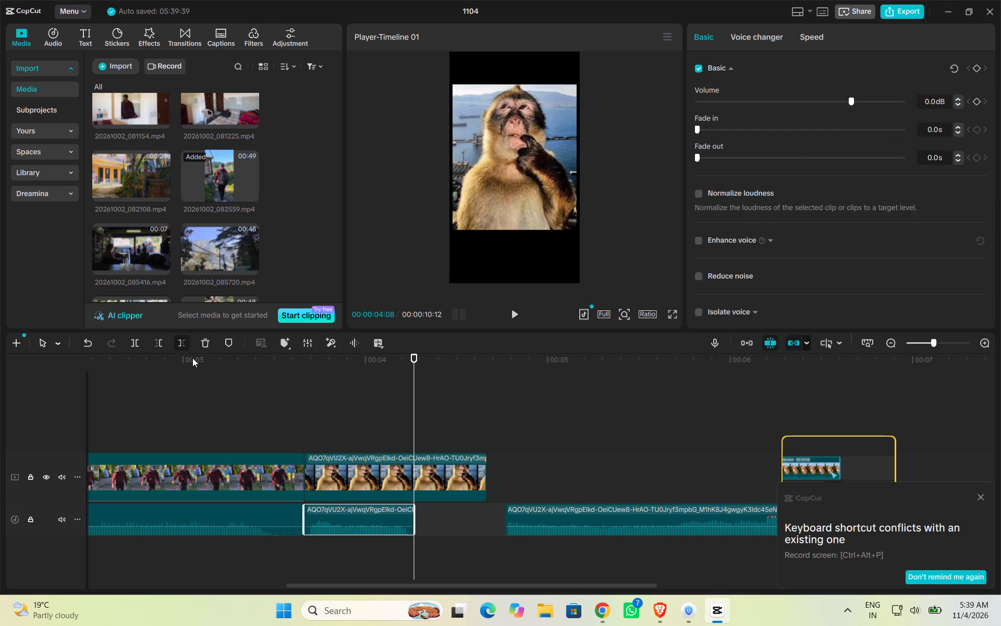
Give the last audio segment a 0.9 s fade-in and move it back to meet the previous segment at 00:00:04:08.
{"action": "left_click", "coordinate": [533, 517]}
{"action": "left_click_drag", "start_coordinate": [699, 130], "coordinate": [700, 130]}
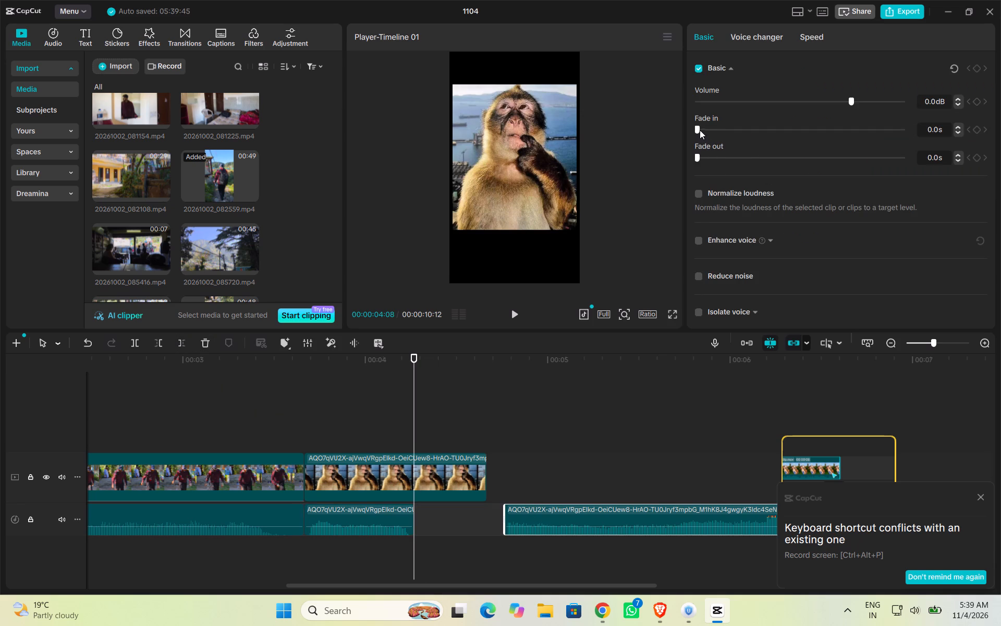
{"action": "left_click_drag", "start_coordinate": [700, 130], "coordinate": [729, 141]}
{"action": "left_click_drag", "start_coordinate": [618, 510], "coordinate": [538, 521]}
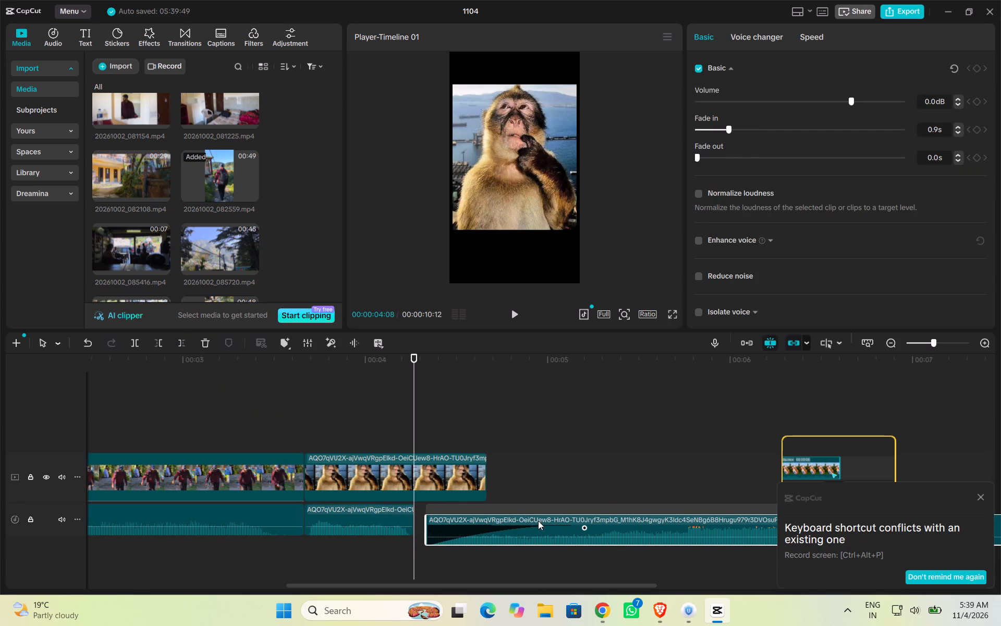
{"action": "left_click_drag", "start_coordinate": [538, 521], "coordinate": [529, 518]}
Trim the end of the monkey clip to 00:00:04:08.
{"action": "left_click", "coordinate": [412, 468]}
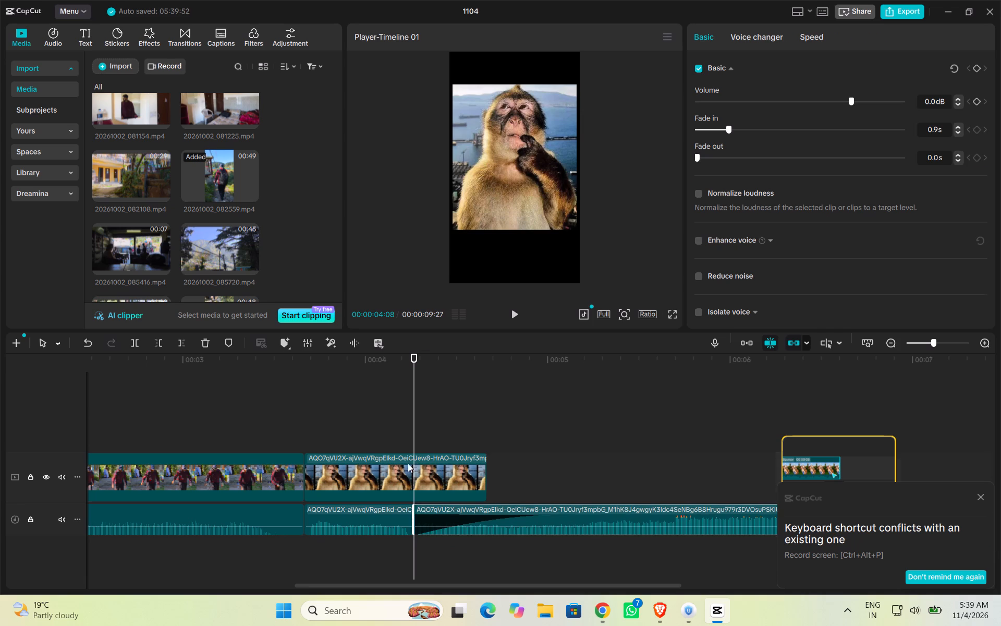
{"action": "left_click", "coordinate": [182, 341]}
Play the edited sequence again from the start, dismissing the shortcut conflict notice and the Interactive edit tip.
{"action": "left_click", "coordinate": [197, 395]}
{"action": "left_click_drag", "start_coordinate": [197, 395], "coordinate": [0, 428]}
{"action": "key", "text": "space"}
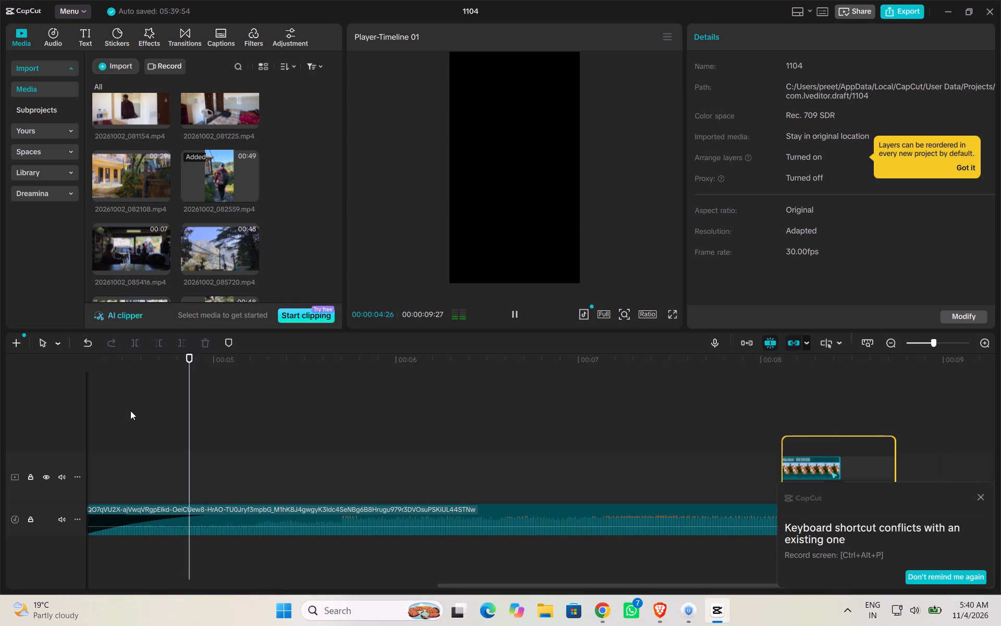
{"action": "left_click", "coordinate": [983, 496]}
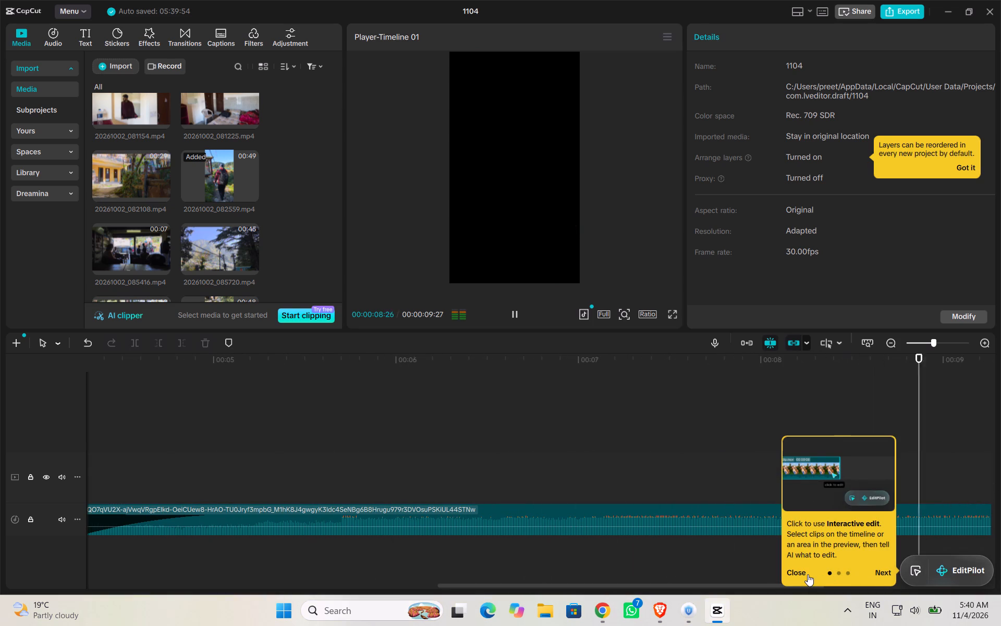
{"action": "left_click", "coordinate": [792, 577]}
{"action": "scroll", "coordinate": [565, 443], "scroll_direction": "right", "scroll_amount": 3}
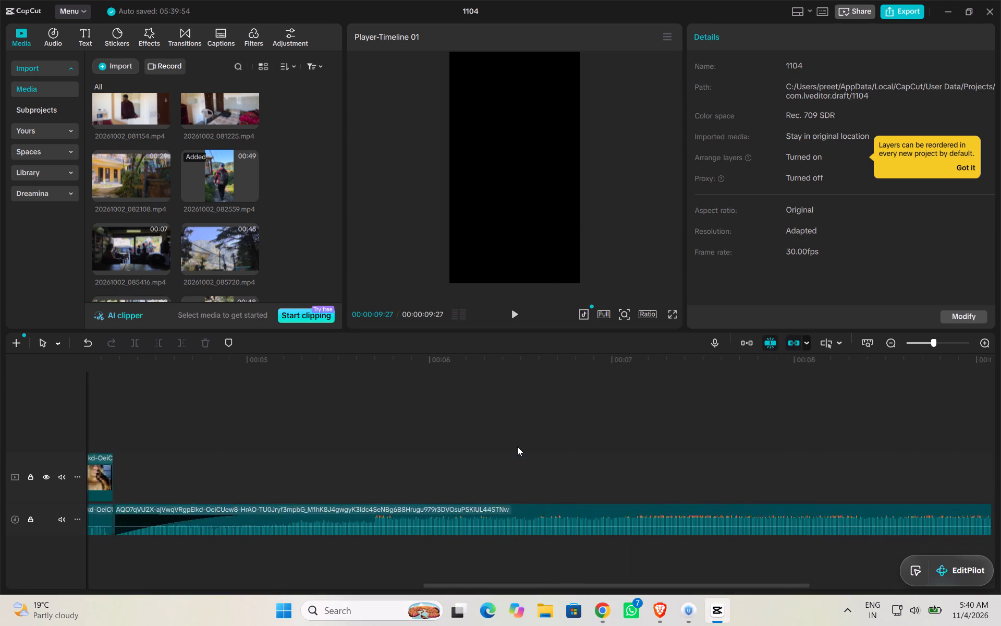
{"action": "scroll", "coordinate": [517, 447], "scroll_direction": "right", "scroll_amount": 4}
{"action": "left_click", "coordinate": [503, 403]}
{"action": "left_click_drag", "start_coordinate": [503, 403], "coordinate": [0, 455]}
{"action": "key", "text": "space"}
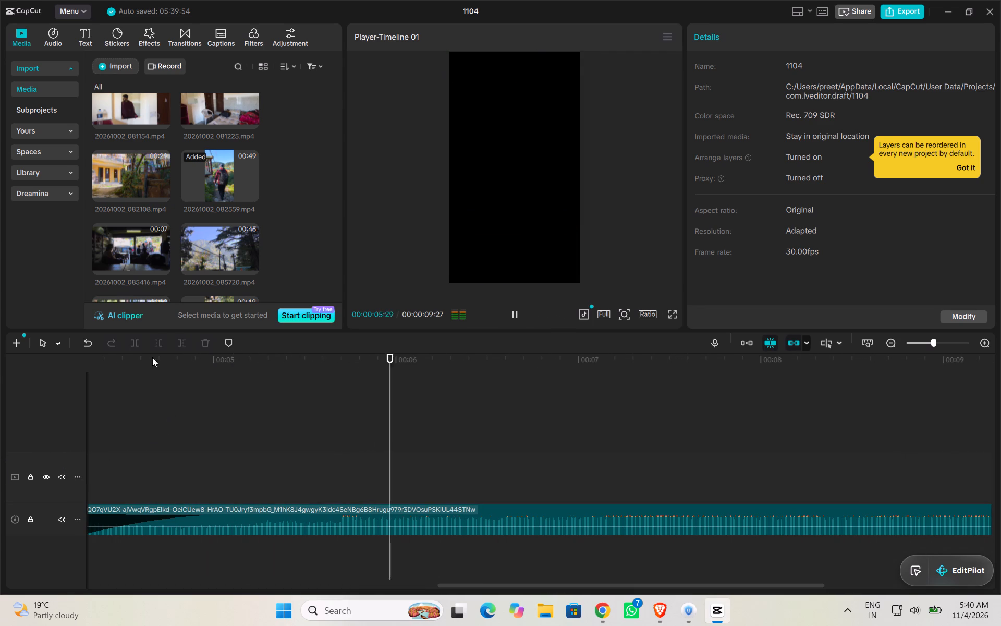
{"action": "scroll", "coordinate": [184, 258], "scroll_direction": "down", "scroll_amount": 2}
{"action": "left_click", "coordinate": [233, 405]}
Preview trekking clips in the media library, including 20261002_110458, 20261002_094047, 20261002_134921 and 20261002_135440, for footage to follow the monkey clip.
{"action": "scroll", "coordinate": [177, 235], "scroll_direction": "down", "scroll_amount": 3}
{"action": "left_click", "coordinate": [231, 188]}
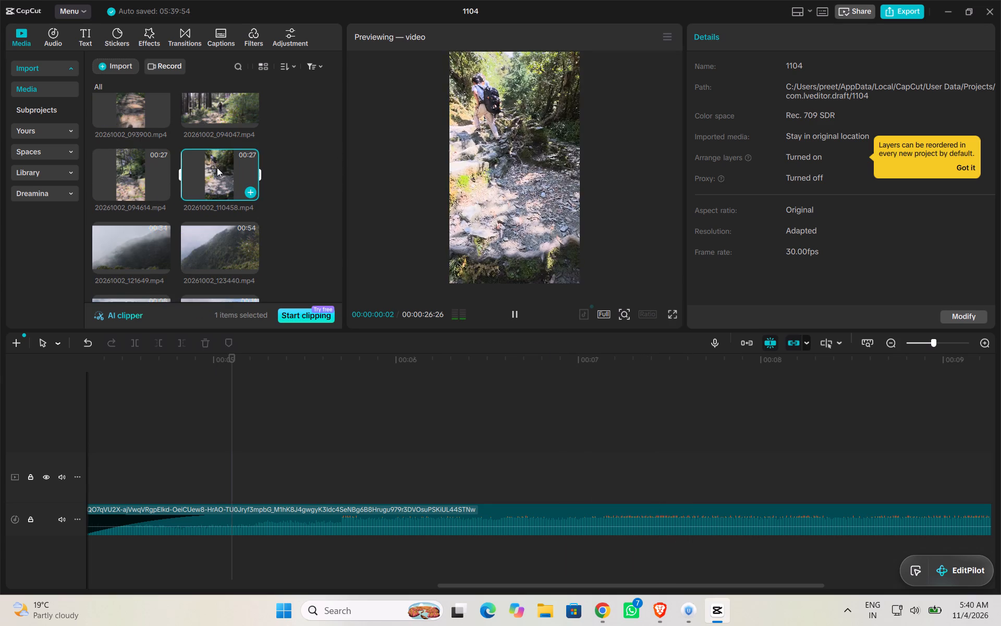
{"action": "left_click", "coordinate": [217, 167]}
{"action": "left_click", "coordinate": [208, 106]}
{"action": "scroll", "coordinate": [218, 150], "scroll_direction": "down", "scroll_amount": 3}
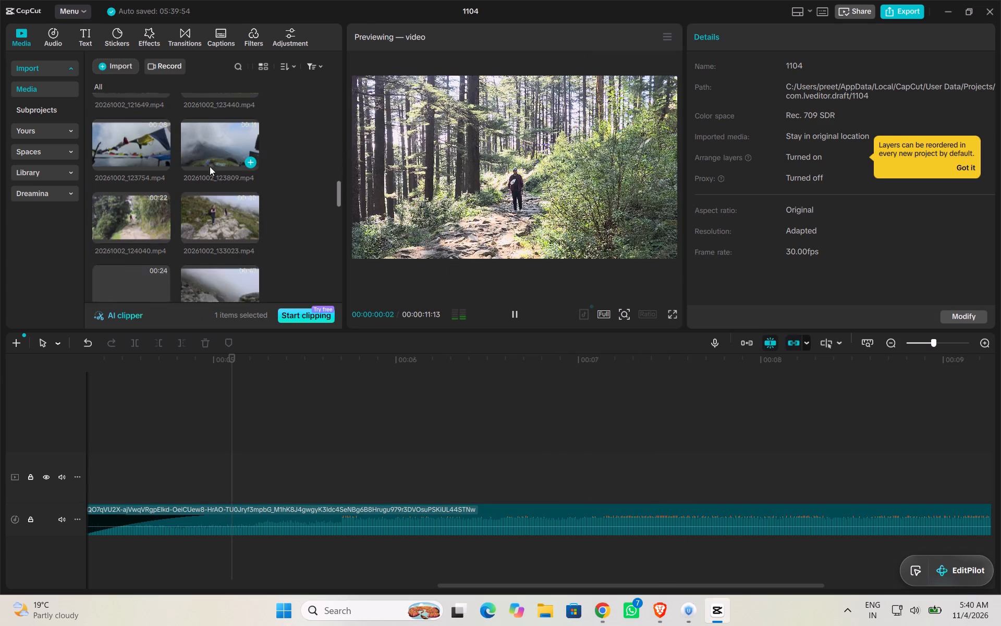
{"action": "scroll", "coordinate": [207, 174], "scroll_direction": "down", "scroll_amount": 2}
{"action": "left_click", "coordinate": [123, 260]}
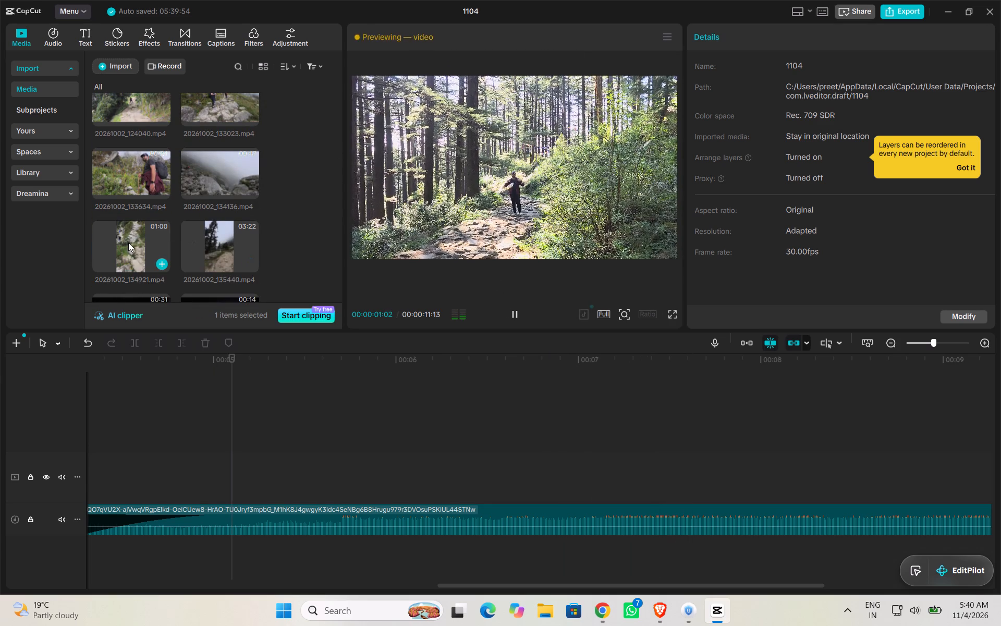
{"action": "left_click", "coordinate": [128, 243]}
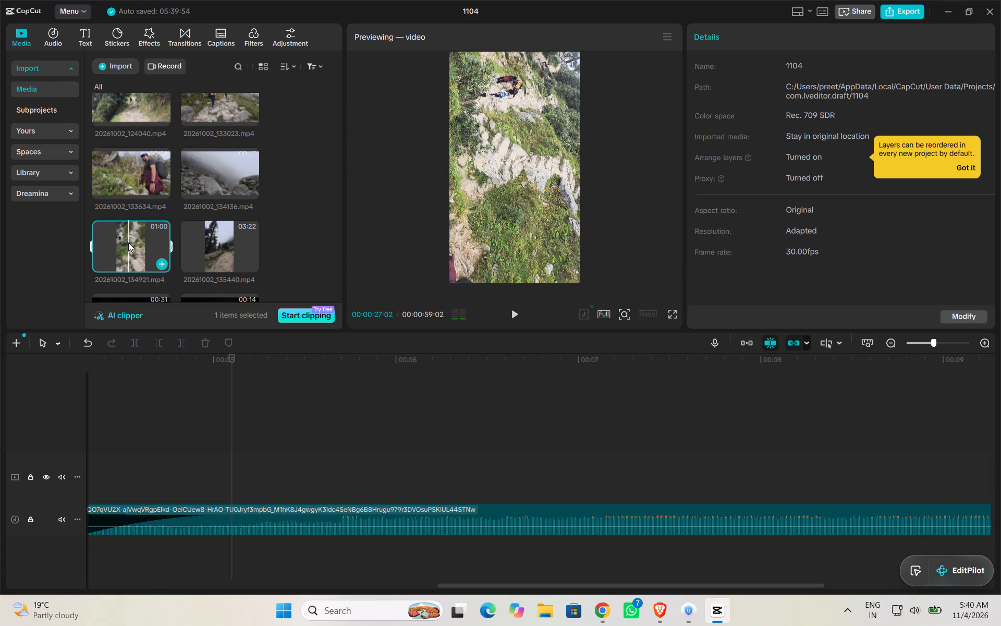
{"action": "left_click", "coordinate": [115, 243]}
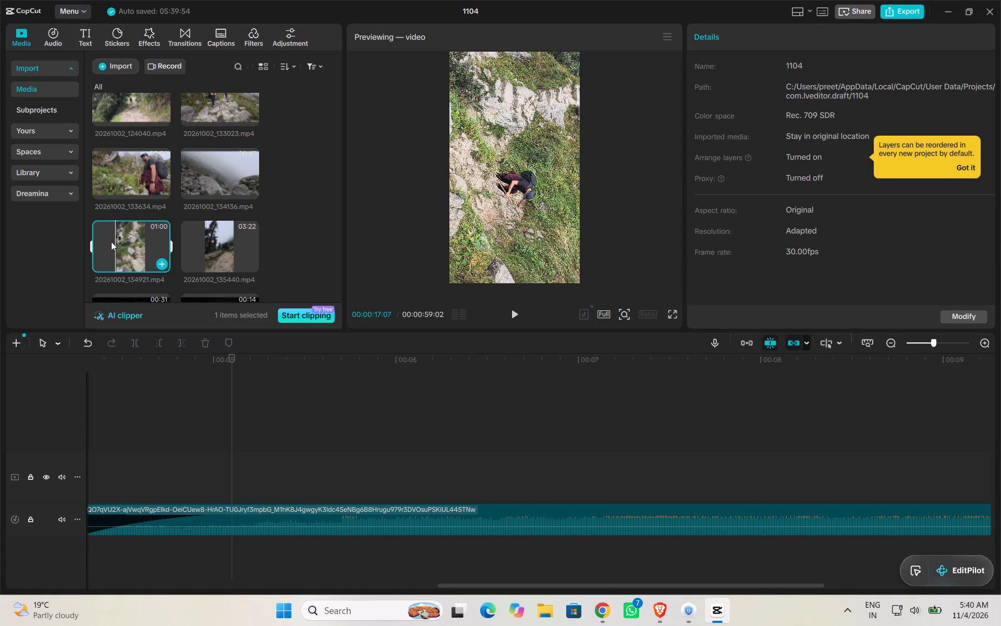
{"action": "left_click", "coordinate": [109, 240]}
{"action": "key", "text": "space"}
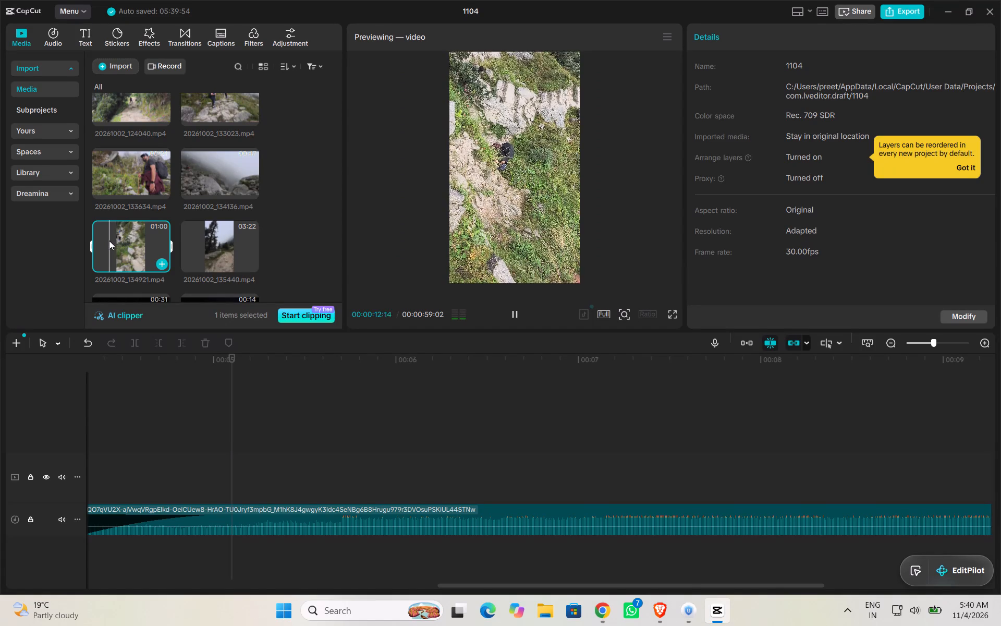
{"action": "left_click", "coordinate": [102, 240]}
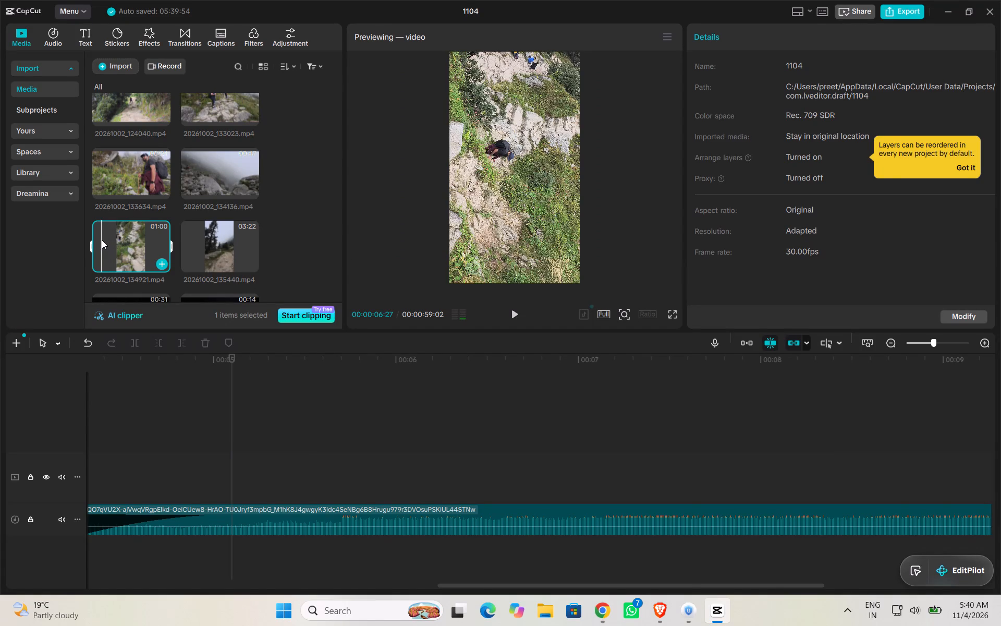
{"action": "left_click_drag", "start_coordinate": [102, 240], "coordinate": [91, 246]}
{"action": "left_click", "coordinate": [102, 243]}
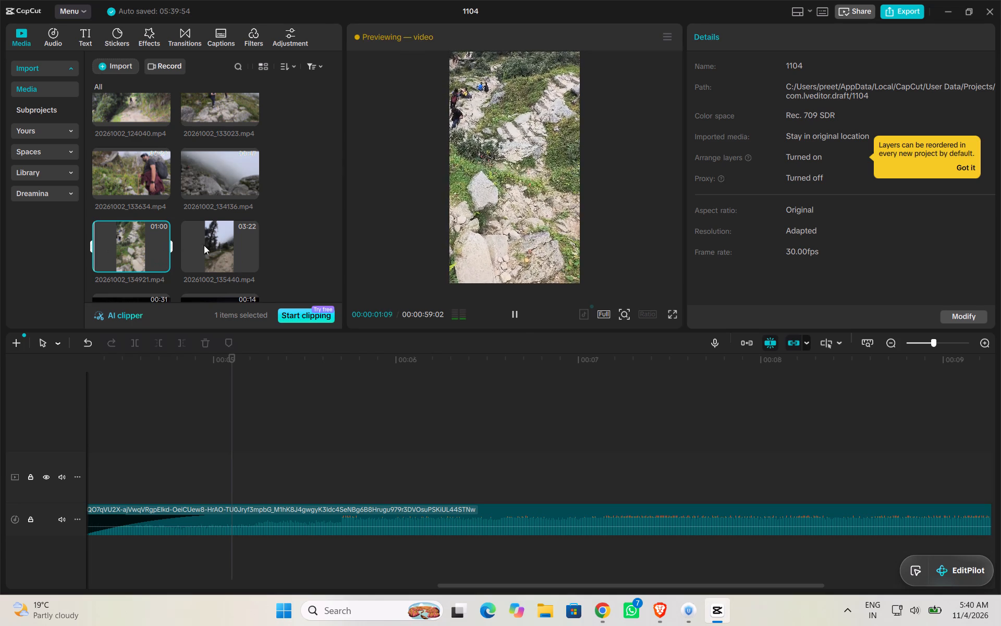
{"action": "left_click", "coordinate": [218, 245]}
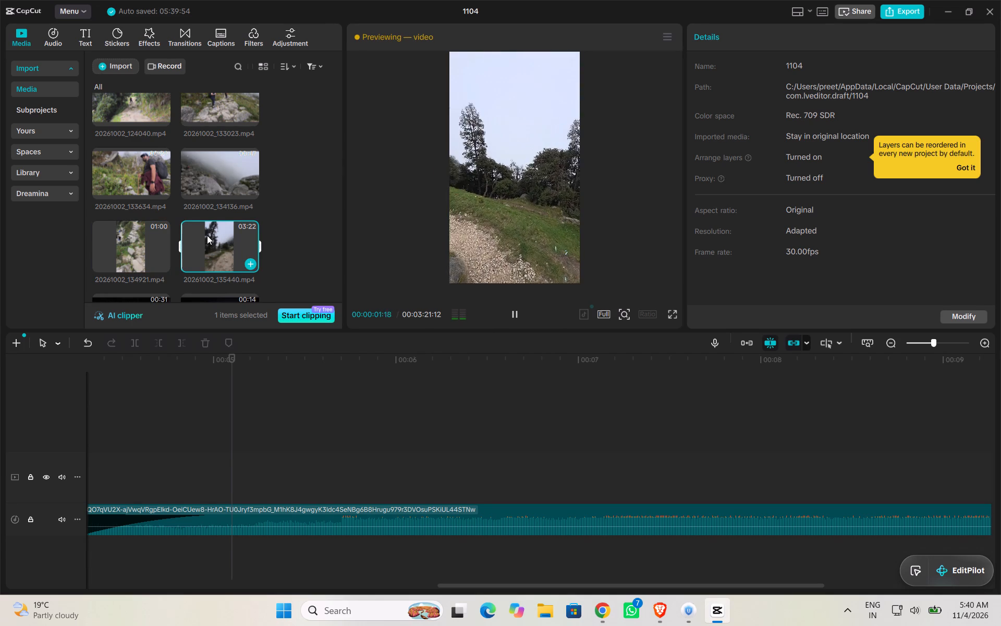
Delete the six clips from 20261001_151837 through 20261002_081225 from the media library.
{"action": "scroll", "coordinate": [207, 235], "scroll_direction": "up", "scroll_amount": 8}
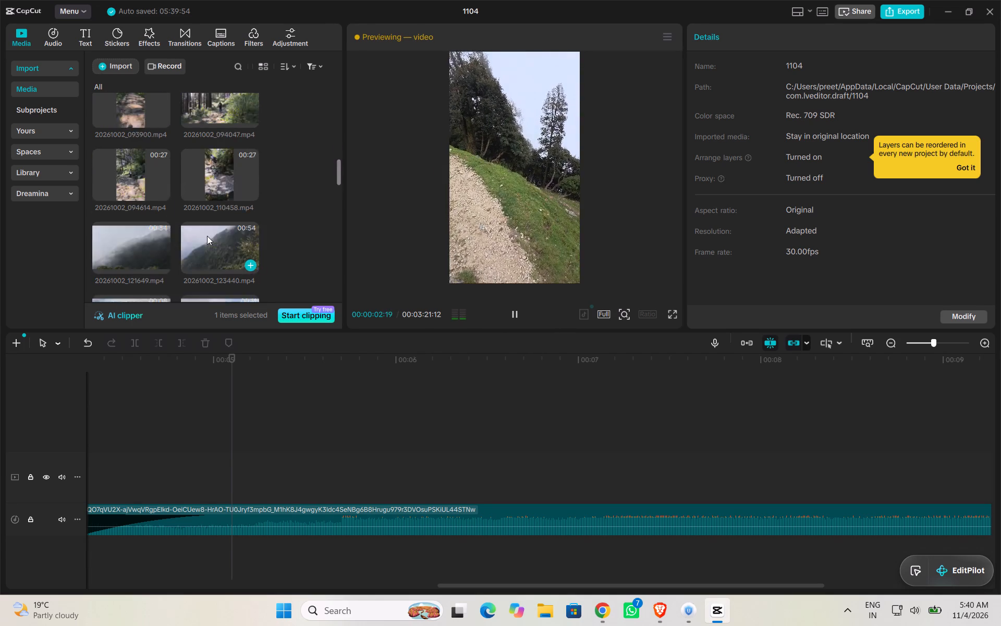
{"action": "scroll", "coordinate": [207, 236], "scroll_direction": "up", "scroll_amount": 9}
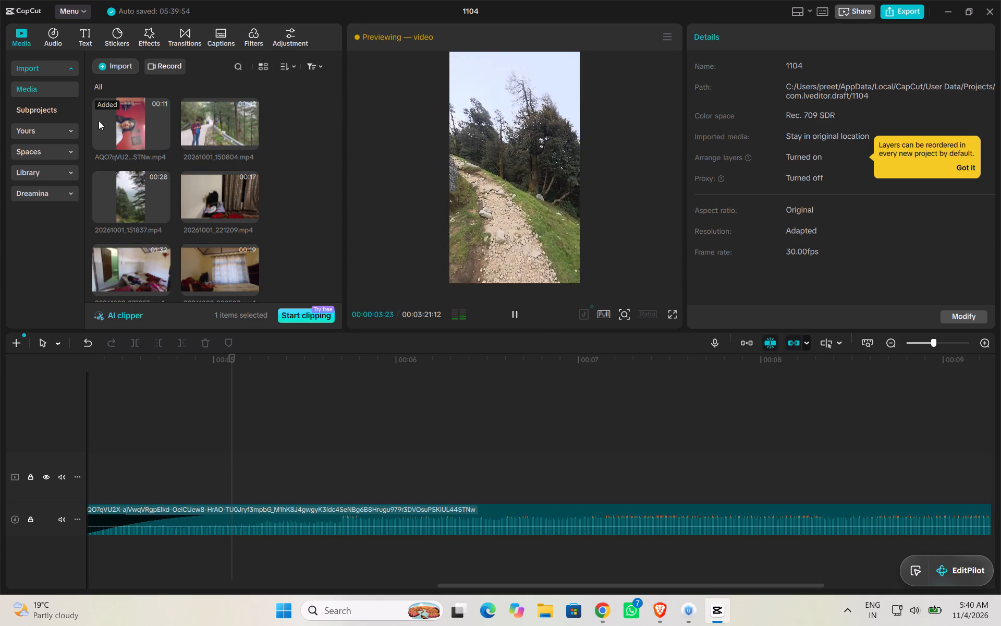
{"action": "left_click_drag", "start_coordinate": [89, 172], "coordinate": [94, 175]}
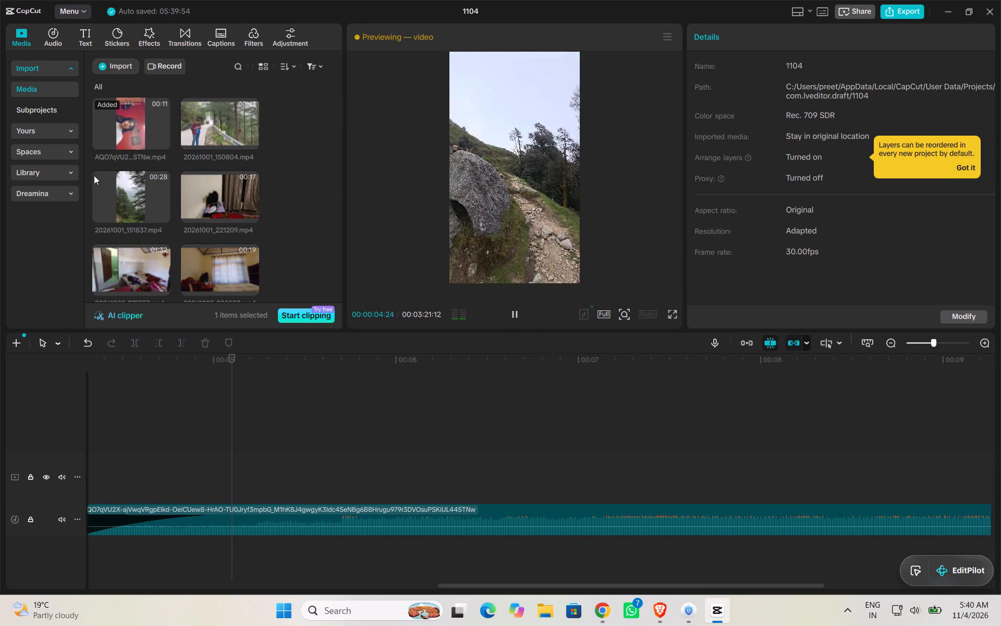
{"action": "left_click_drag", "start_coordinate": [94, 175], "coordinate": [257, 201]}
{"action": "scroll", "coordinate": [270, 214], "scroll_direction": "down", "scroll_amount": 3}
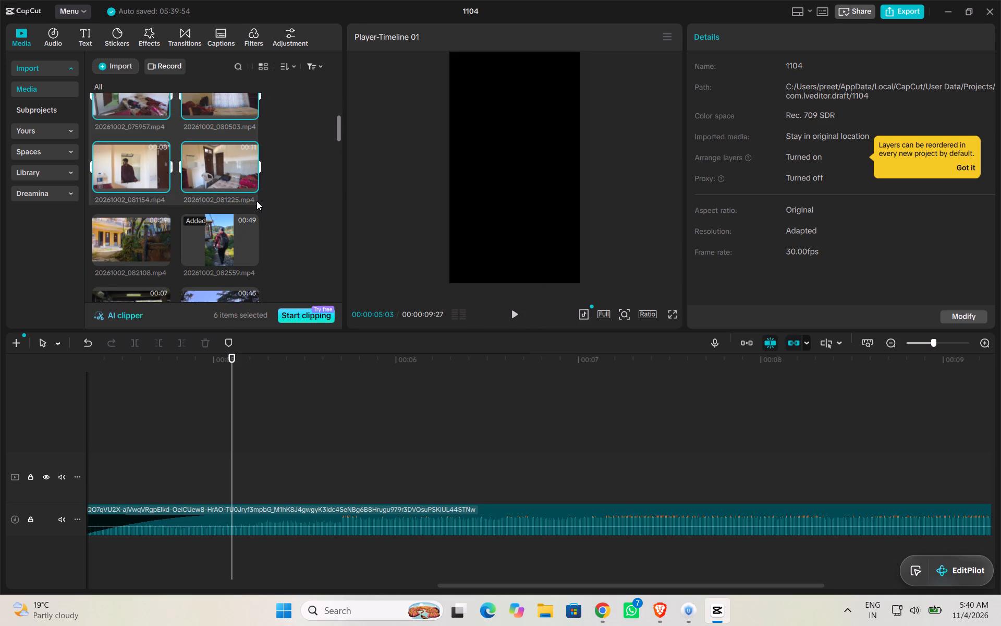
{"action": "left_click_drag", "start_coordinate": [257, 201], "coordinate": [255, 195]}
{"action": "key", "text": "BackSpace"}
Delete the clips from 20261002_085416 through 20261002_134136 from the media library.
{"action": "scroll", "coordinate": [255, 195], "scroll_direction": "up", "scroll_amount": 4}
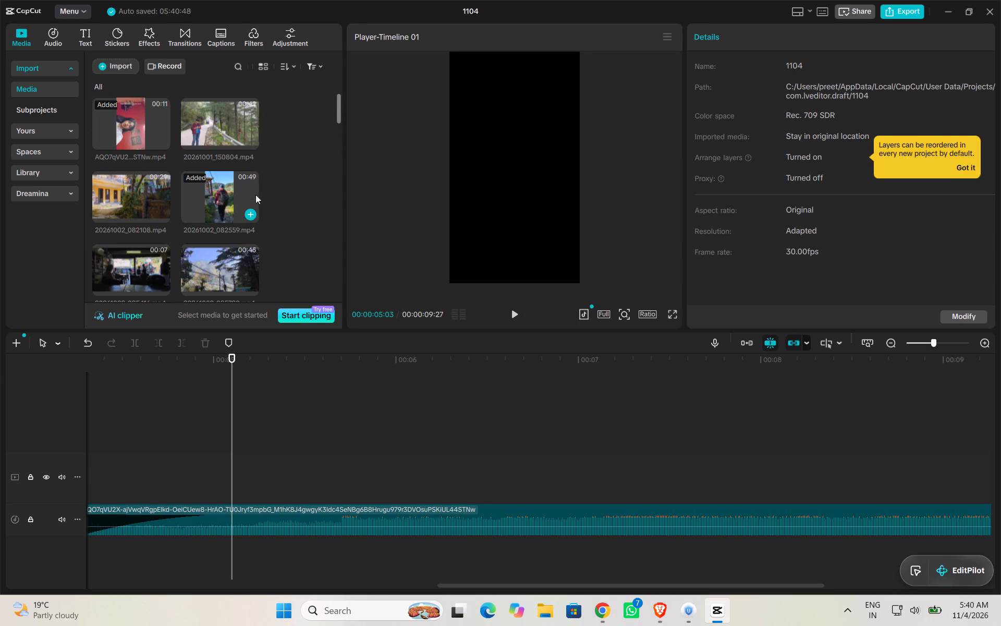
{"action": "scroll", "coordinate": [235, 195], "scroll_direction": "up", "scroll_amount": 4}
{"action": "left_click_drag", "start_coordinate": [86, 251], "coordinate": [270, 214]}
{"action": "scroll", "coordinate": [326, 293], "scroll_direction": "down", "scroll_amount": 4}
{"action": "scroll", "coordinate": [272, 245], "scroll_direction": "down", "scroll_amount": 7}
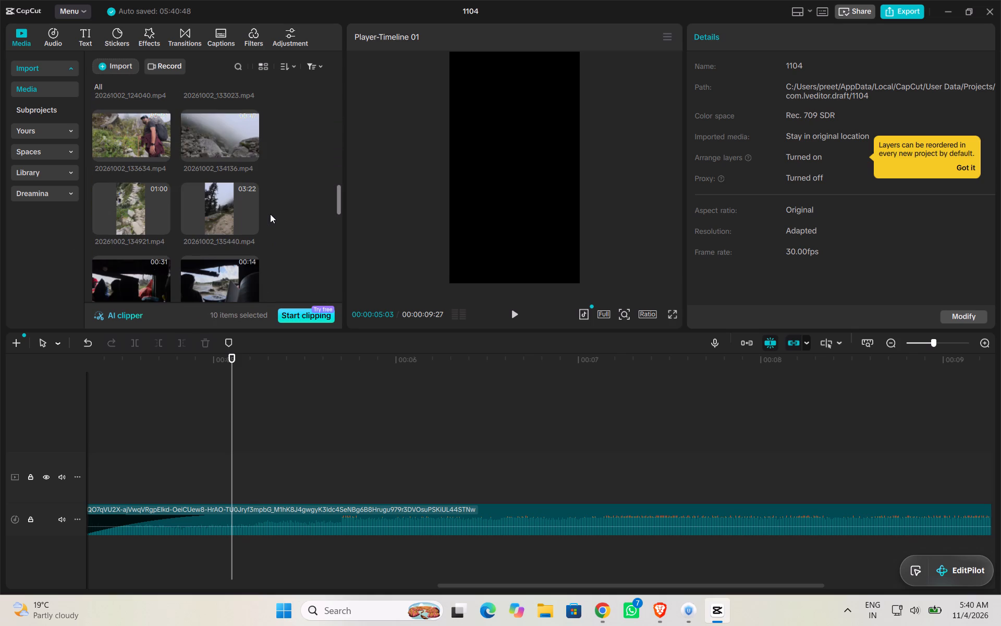
{"action": "left_click_drag", "start_coordinate": [270, 214], "coordinate": [273, 143]}
{"action": "key", "text": "BackSpace"}
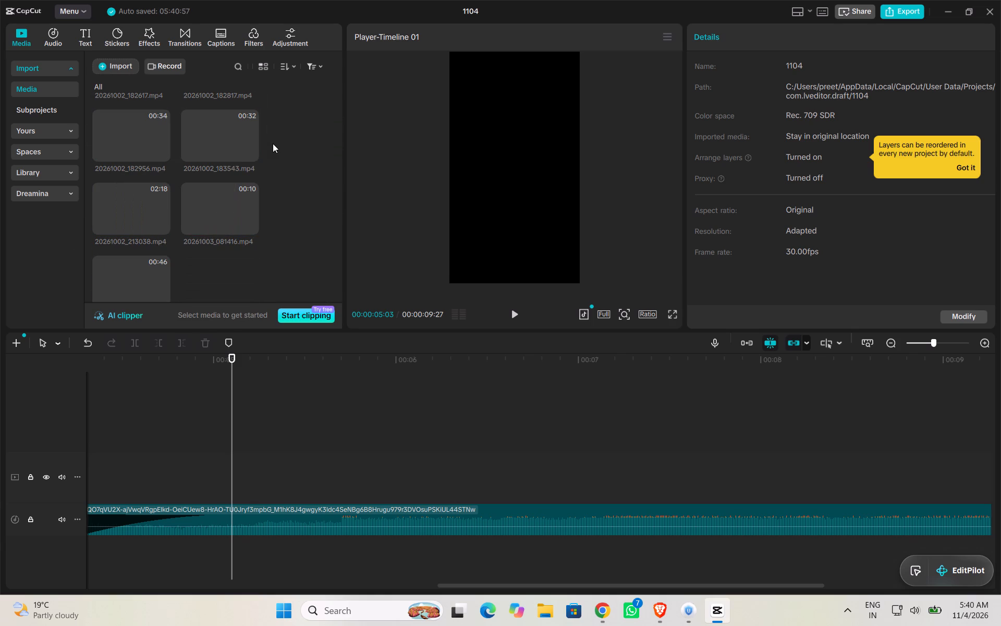
Preview clips 20261002_172029 and 20261002_163345 and look through the remaining library footage for a suitable next shot.
{"action": "scroll", "coordinate": [132, 212], "scroll_direction": "up", "scroll_amount": 4}
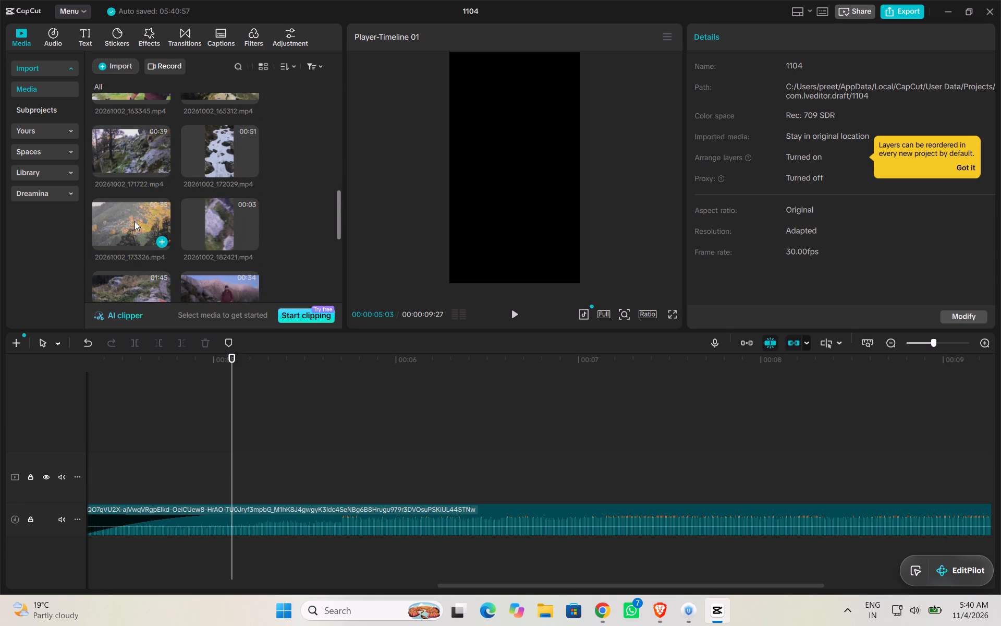
{"action": "scroll", "coordinate": [135, 221], "scroll_direction": "up", "scroll_amount": 2}
{"action": "double_click", "coordinate": [219, 264]}
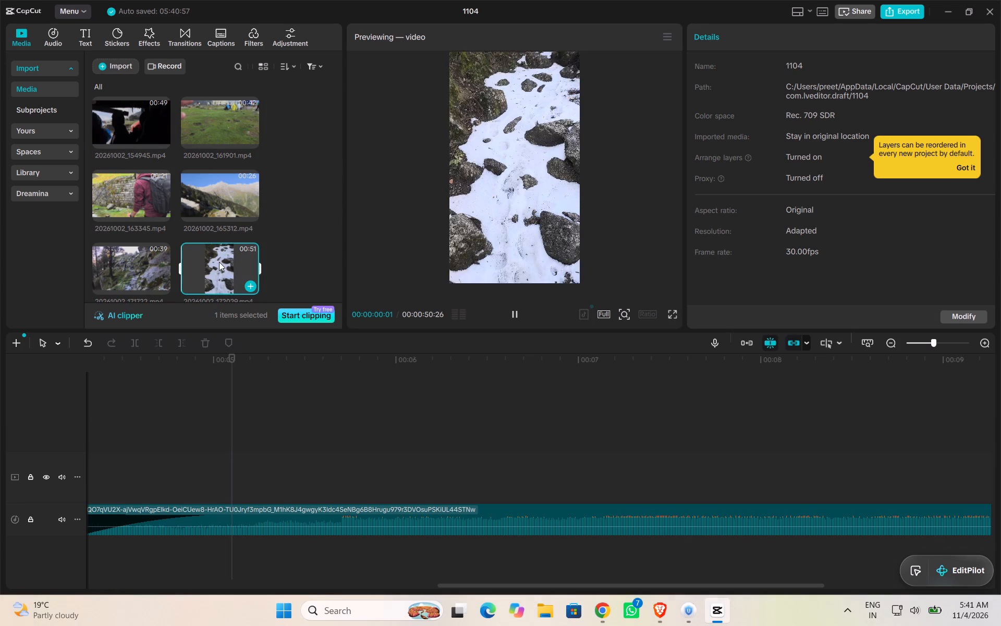
{"action": "left_click", "coordinate": [219, 262]}
{"action": "left_click", "coordinate": [134, 199]}
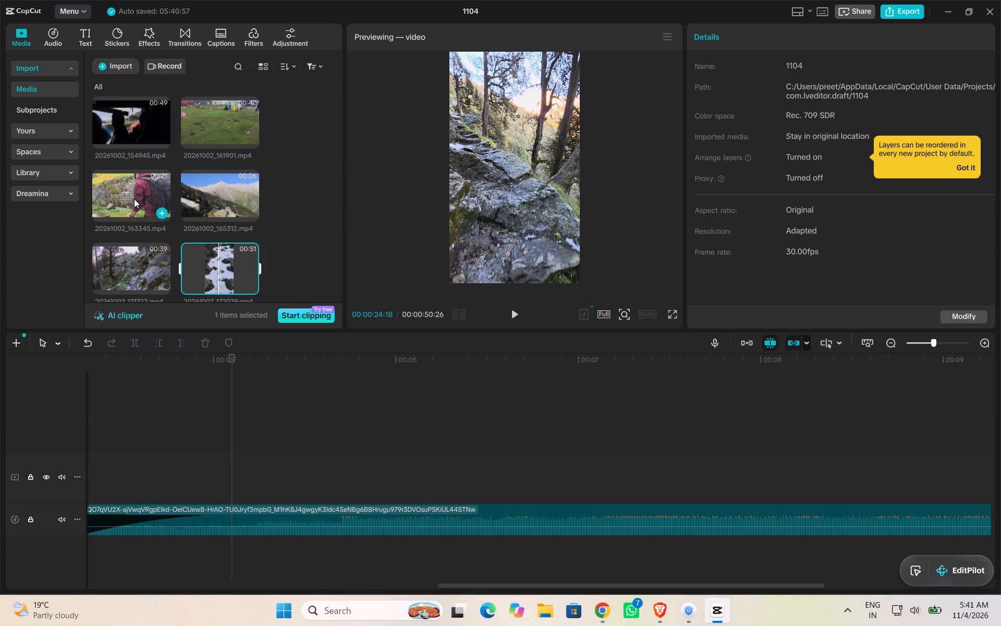
{"action": "left_click", "coordinate": [133, 193]}
{"action": "key", "text": "space"}
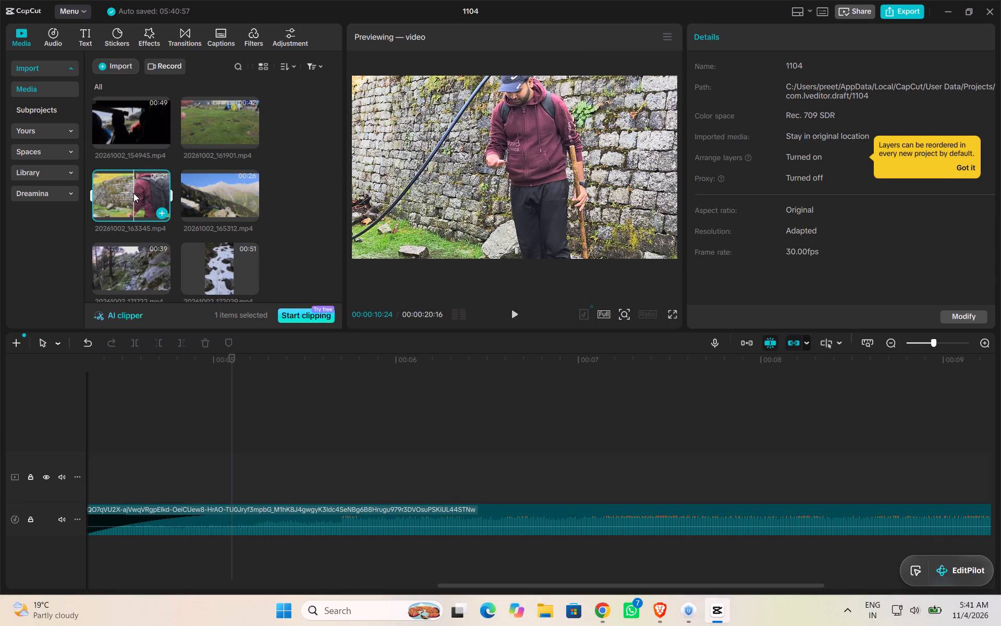
{"action": "left_click", "coordinate": [113, 188]}
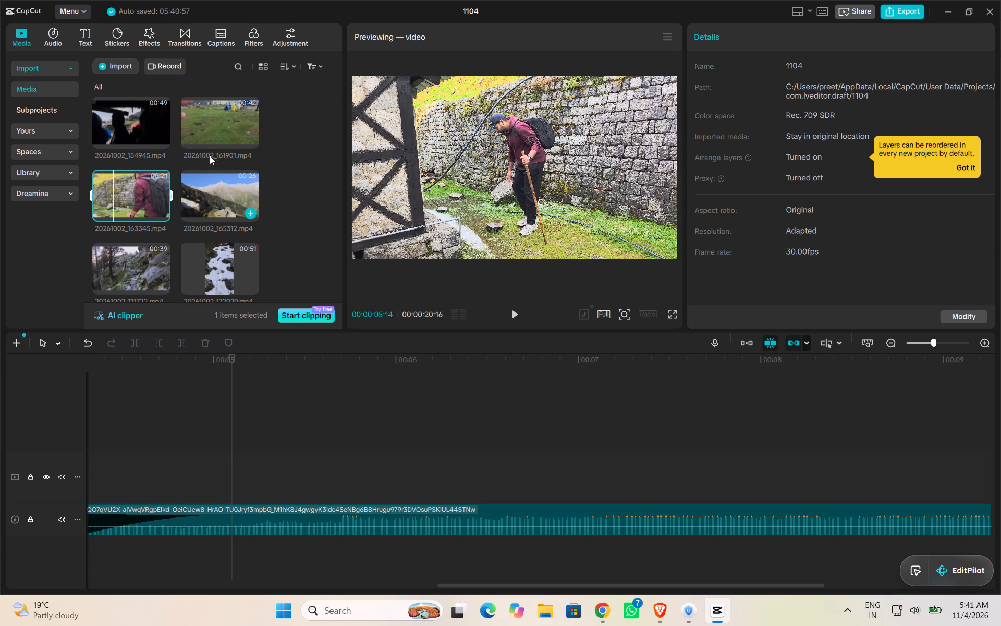
{"action": "scroll", "coordinate": [188, 222], "scroll_direction": "down", "scroll_amount": 3}
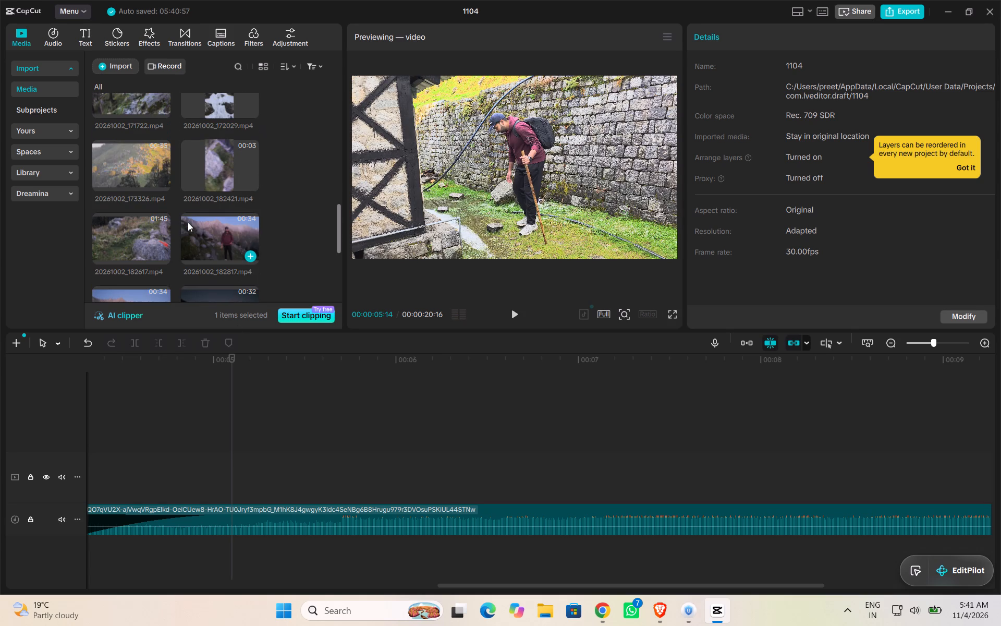
{"action": "scroll", "coordinate": [188, 222], "scroll_direction": "down", "scroll_amount": 4}
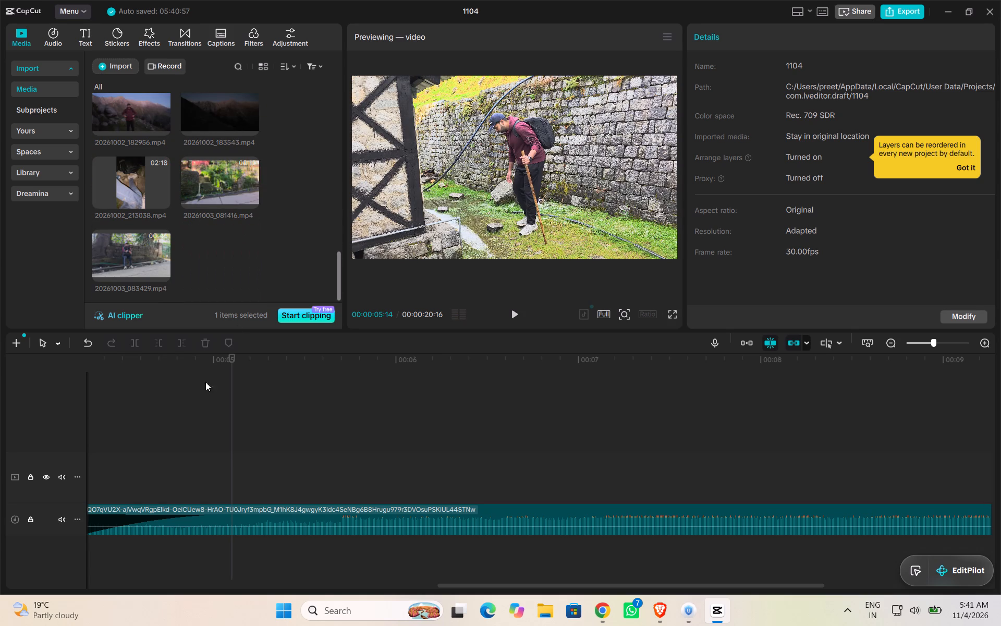
Play the edited sequence from the start and return the playhead to the end of the monkey clip at 00:00:04:08.
{"action": "left_click", "coordinate": [205, 391]}
{"action": "scroll", "coordinate": [269, 443], "scroll_direction": "left", "scroll_amount": 1}
{"action": "scroll", "coordinate": [269, 443], "scroll_direction": "down", "scroll_amount": 10, "text": "ctrl"}
{"action": "scroll", "coordinate": [269, 443], "scroll_direction": "left", "scroll_amount": 1}
{"action": "scroll", "coordinate": [269, 443], "scroll_direction": "down", "scroll_amount": 7, "text": "ctrl"}
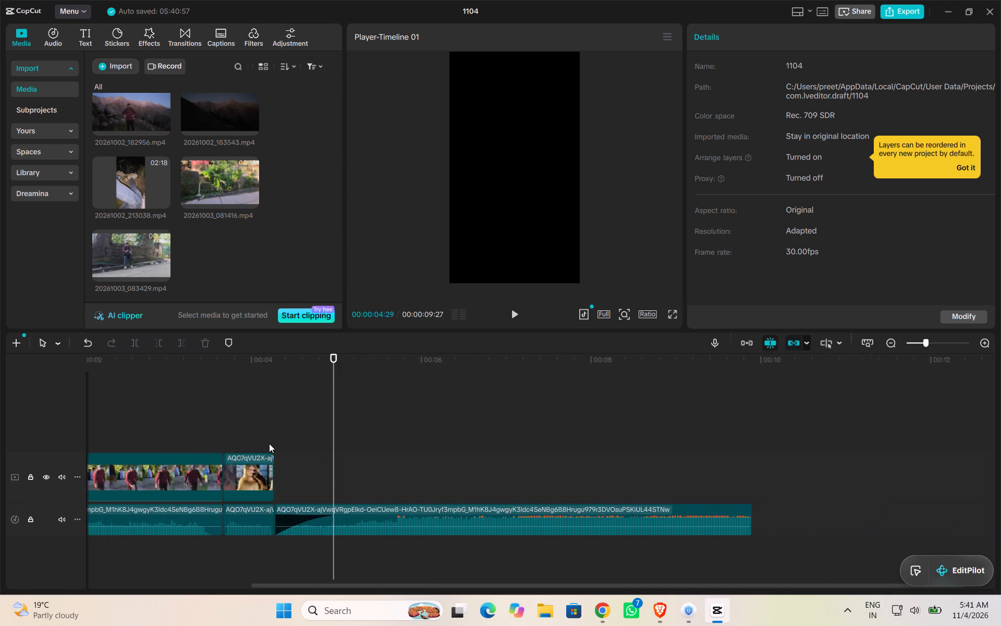
{"action": "left_click", "coordinate": [198, 415]}
{"action": "scroll", "coordinate": [198, 415], "scroll_direction": "down", "scroll_amount": 20, "text": "ctrl"}
{"action": "left_click", "coordinate": [198, 415]}
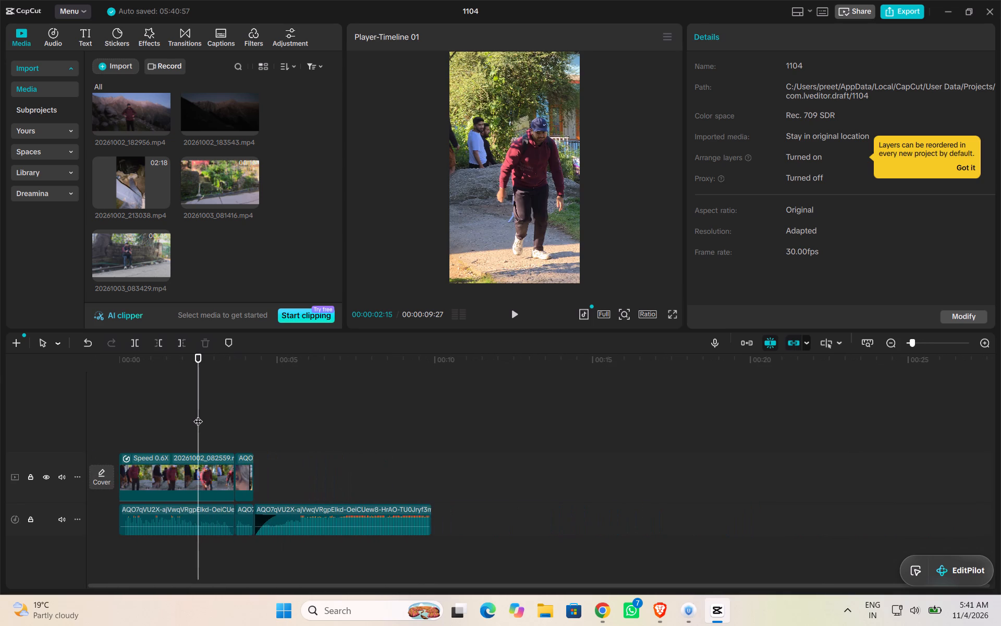
{"action": "left_click_drag", "start_coordinate": [198, 415], "coordinate": [39, 431]}
{"action": "key", "text": "space"}
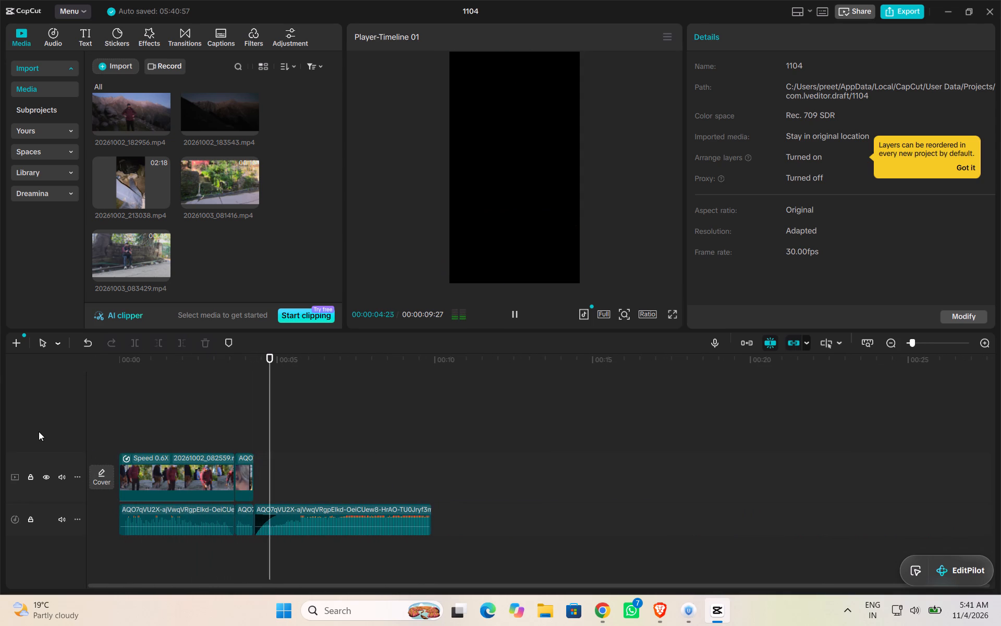
{"action": "left_click", "coordinate": [256, 423]}
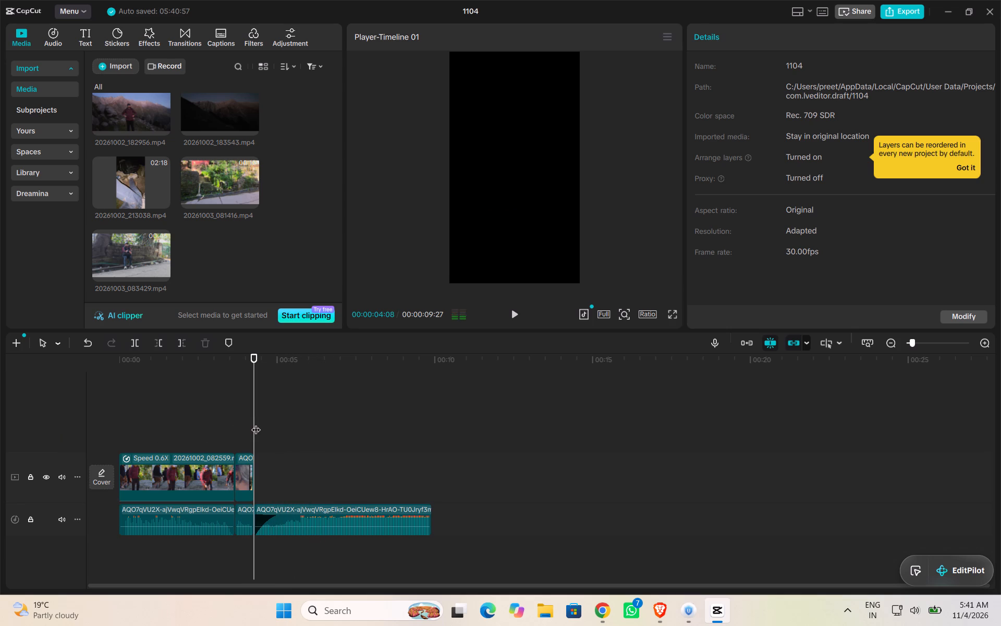
Import all the photos and videos from the Desktop folder Triund Treak into the media library.
{"action": "scroll", "coordinate": [182, 159], "scroll_direction": "up", "scroll_amount": 3}
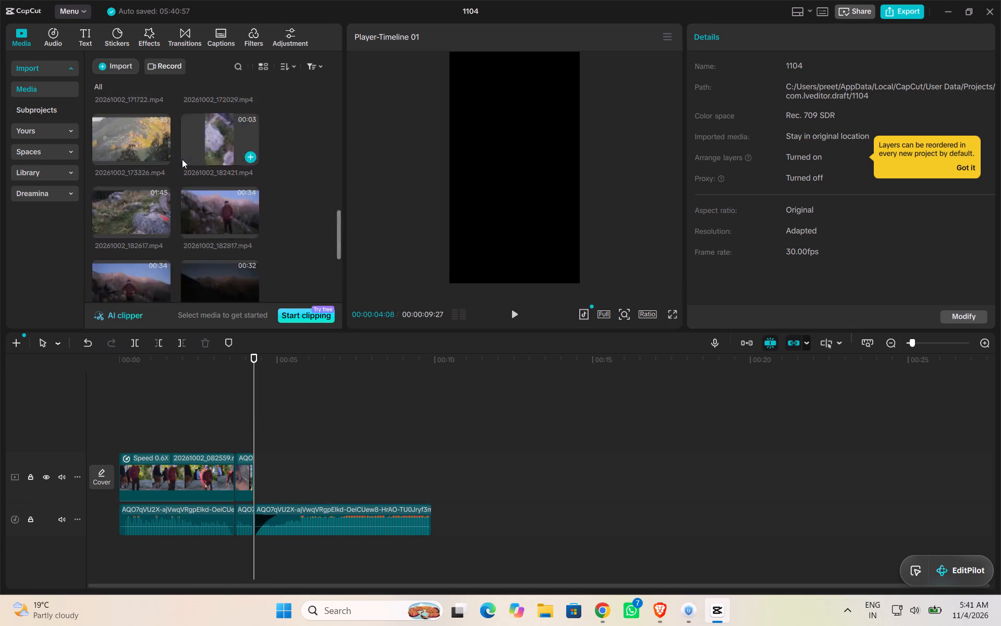
{"action": "scroll", "coordinate": [182, 159], "scroll_direction": "up", "scroll_amount": 12}
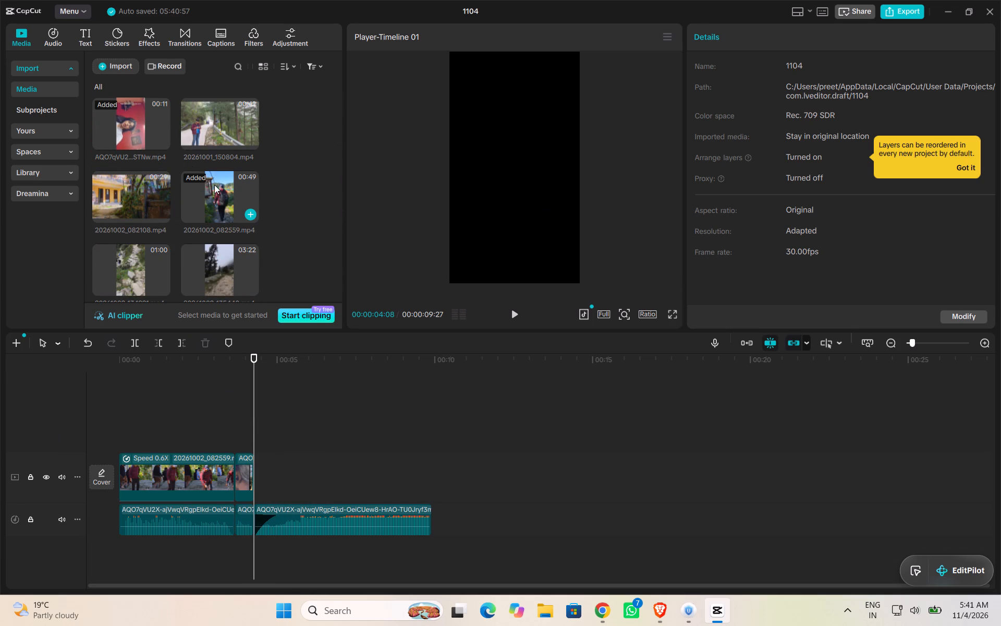
{"action": "left_click", "coordinate": [113, 61]}
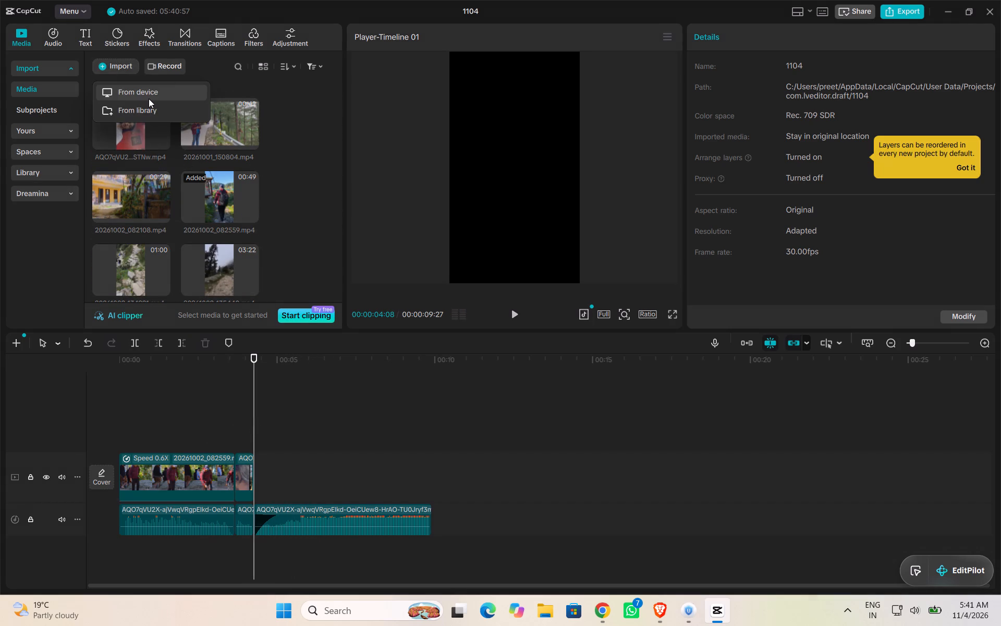
{"action": "left_click", "coordinate": [149, 99]}
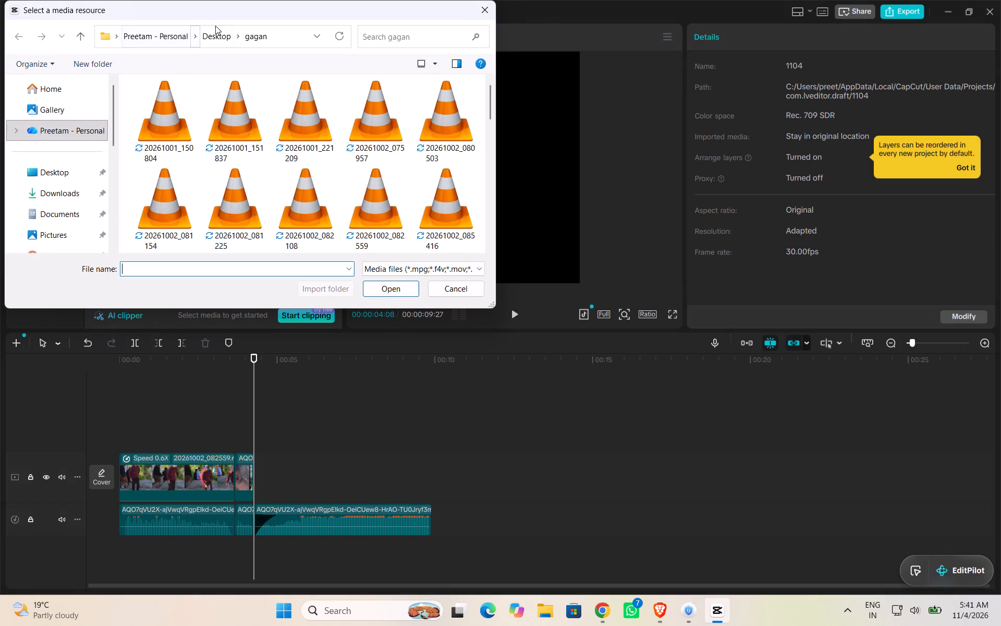
{"action": "left_click", "coordinate": [219, 30]}
{"action": "double_click", "coordinate": [161, 185]}
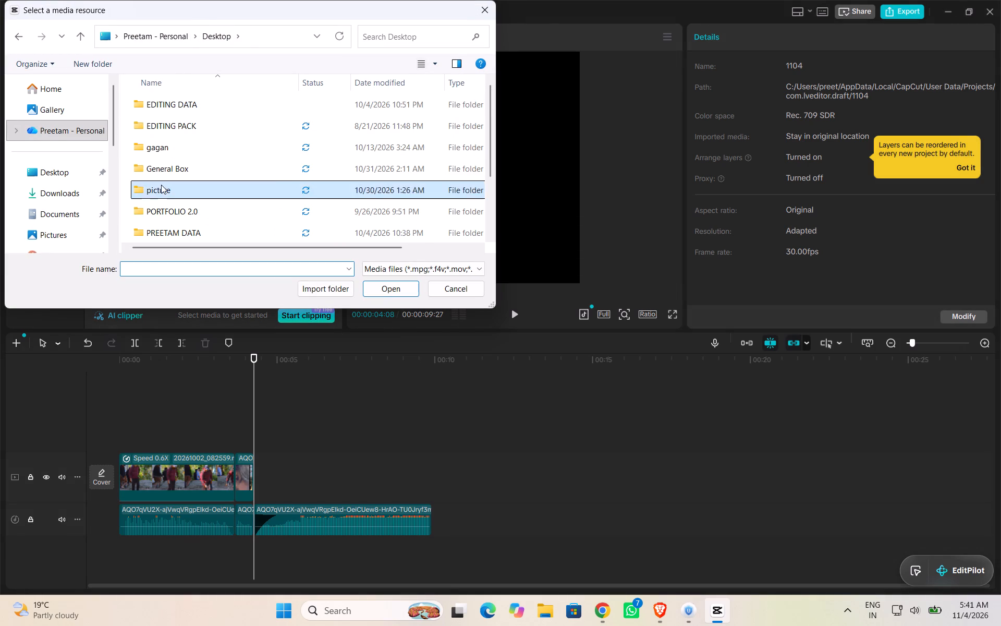
{"action": "left_click", "coordinate": [215, 41]}
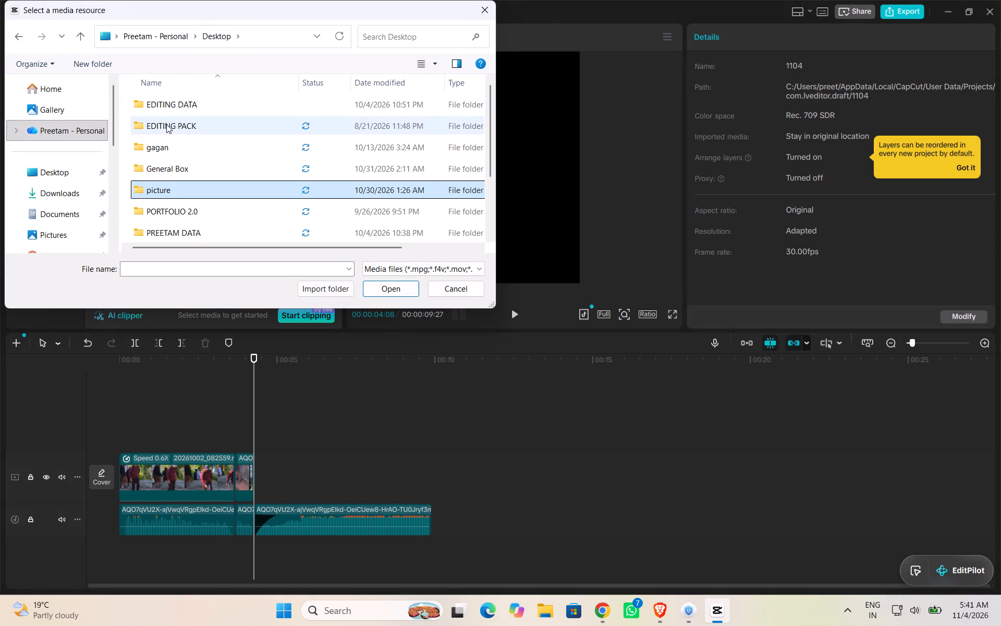
{"action": "scroll", "coordinate": [170, 116], "scroll_direction": "up", "scroll_amount": 1}
{"action": "scroll", "coordinate": [169, 118], "scroll_direction": "down", "scroll_amount": 2}
{"action": "double_click", "coordinate": [176, 209]}
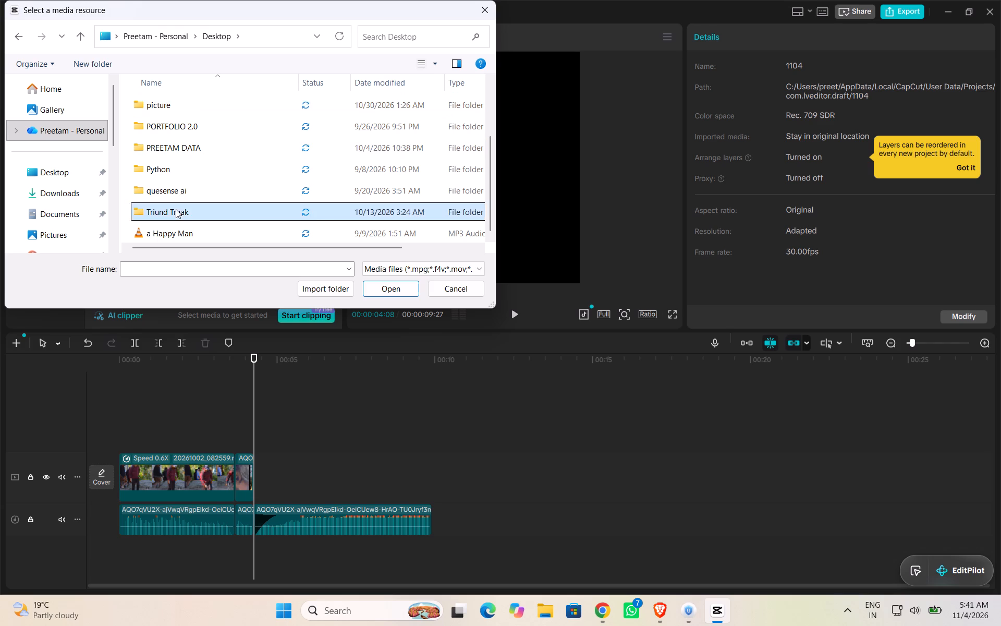
{"action": "left_click_drag", "start_coordinate": [124, 116], "coordinate": [554, 625]}
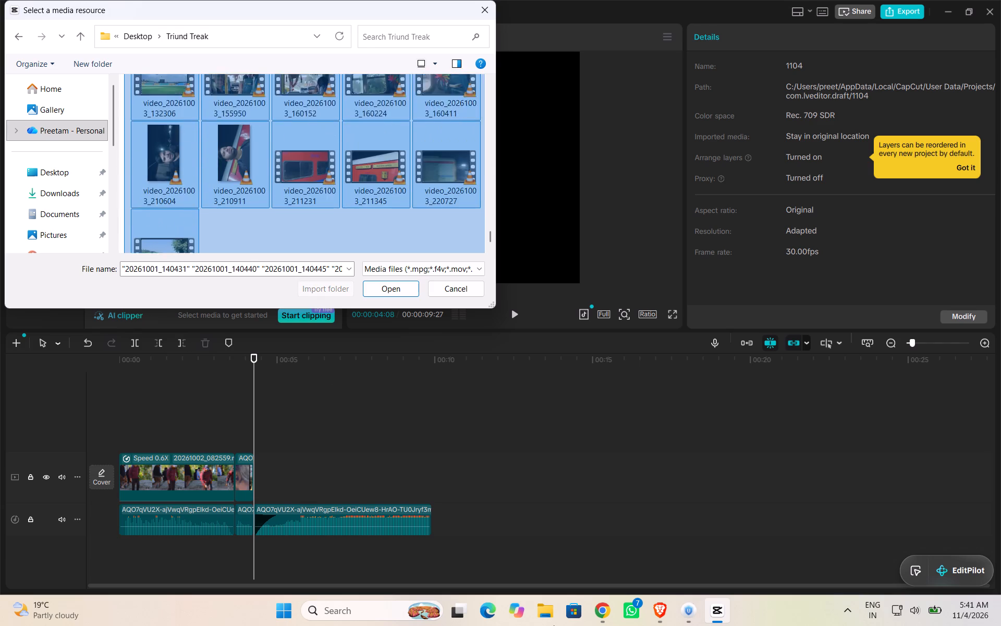
{"action": "left_click_drag", "start_coordinate": [554, 625], "coordinate": [556, 621]}
{"action": "left_click", "coordinate": [383, 287]}
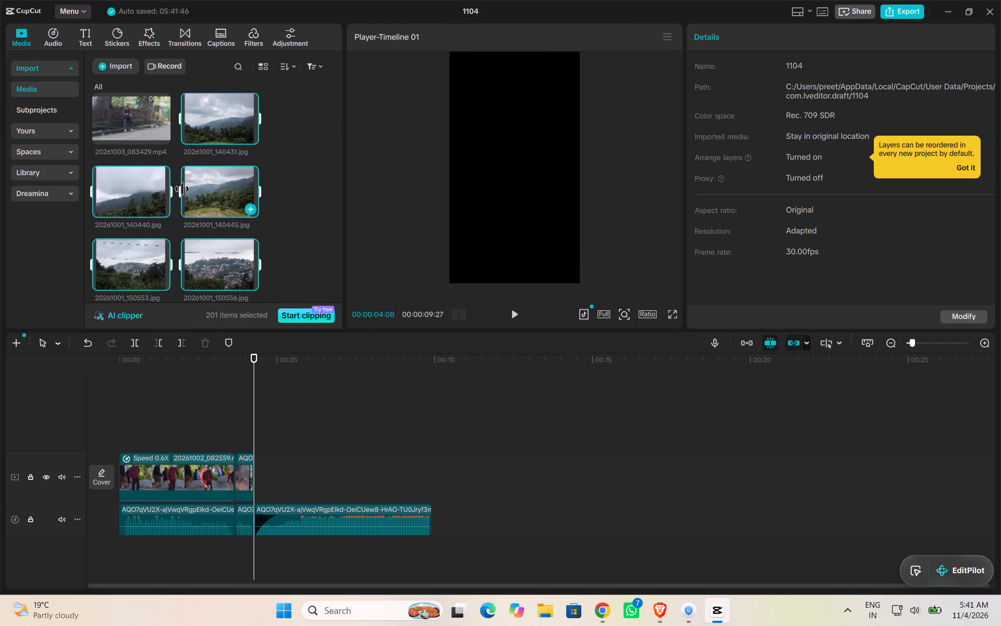
Look through the newly imported trek photos and preview 20261002_163948, 20261002_163940 and 20261002_163942 as candidates for the closing shot.
{"action": "scroll", "coordinate": [182, 187], "scroll_direction": "down", "scroll_amount": 7}
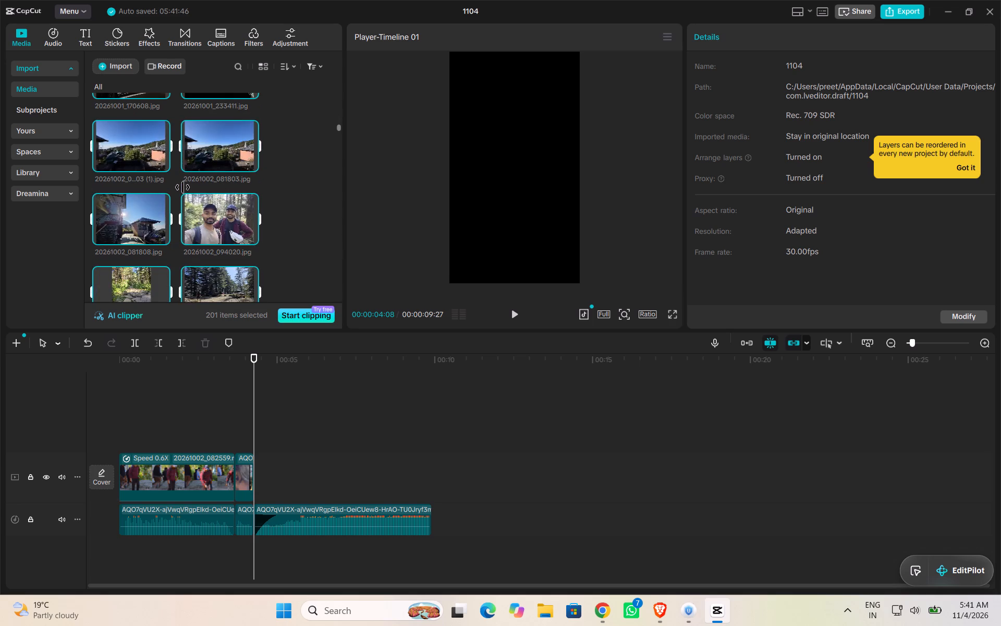
{"action": "scroll", "coordinate": [182, 187], "scroll_direction": "down", "scroll_amount": 4}
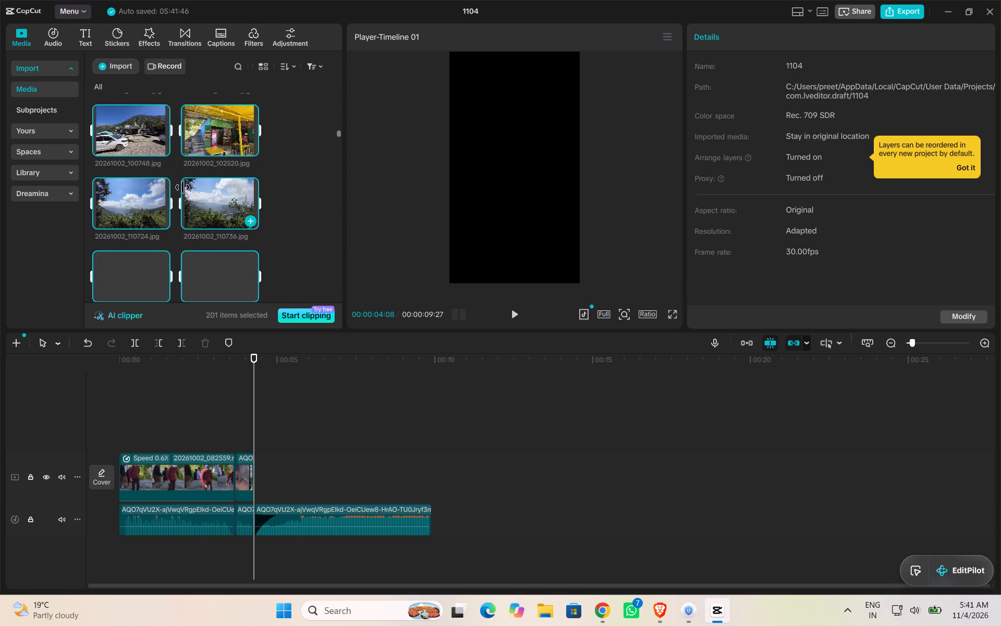
{"action": "scroll", "coordinate": [182, 187], "scroll_direction": "down", "scroll_amount": 6}
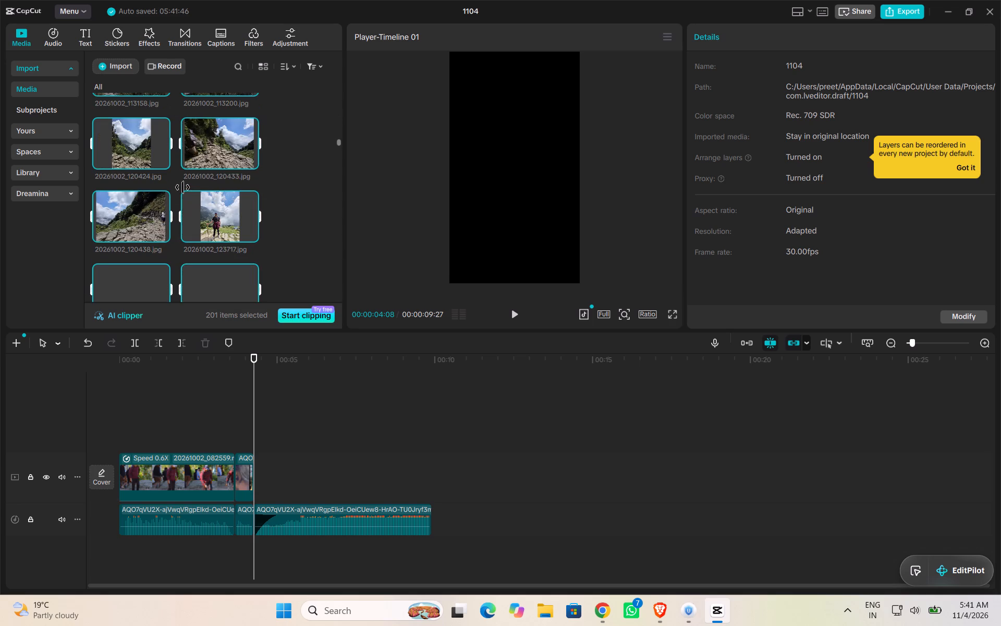
{"action": "scroll", "coordinate": [182, 187], "scroll_direction": "down", "scroll_amount": 9}
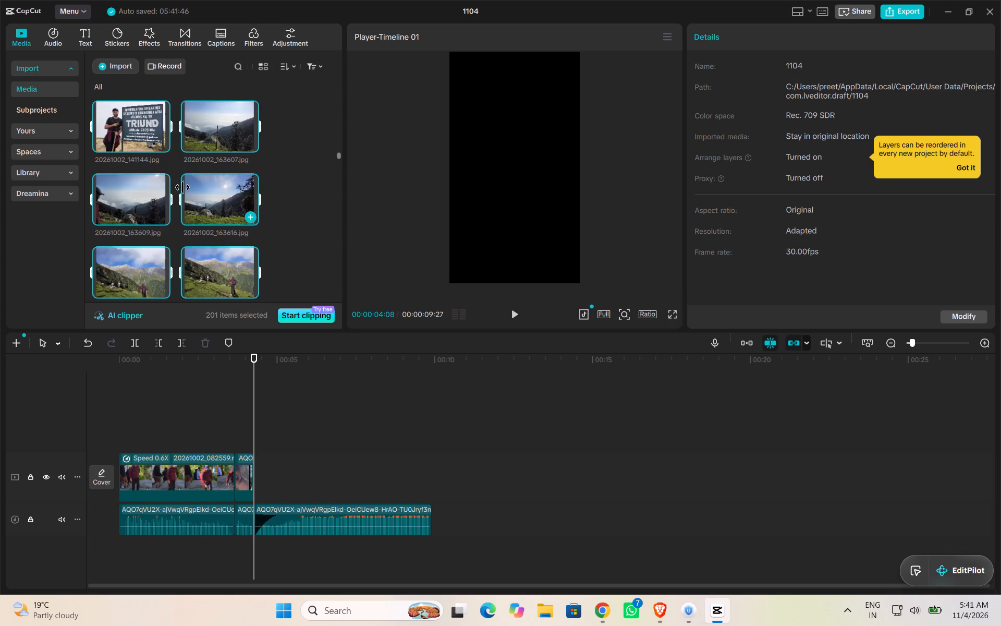
{"action": "scroll", "coordinate": [182, 187], "scroll_direction": "down", "scroll_amount": 3}
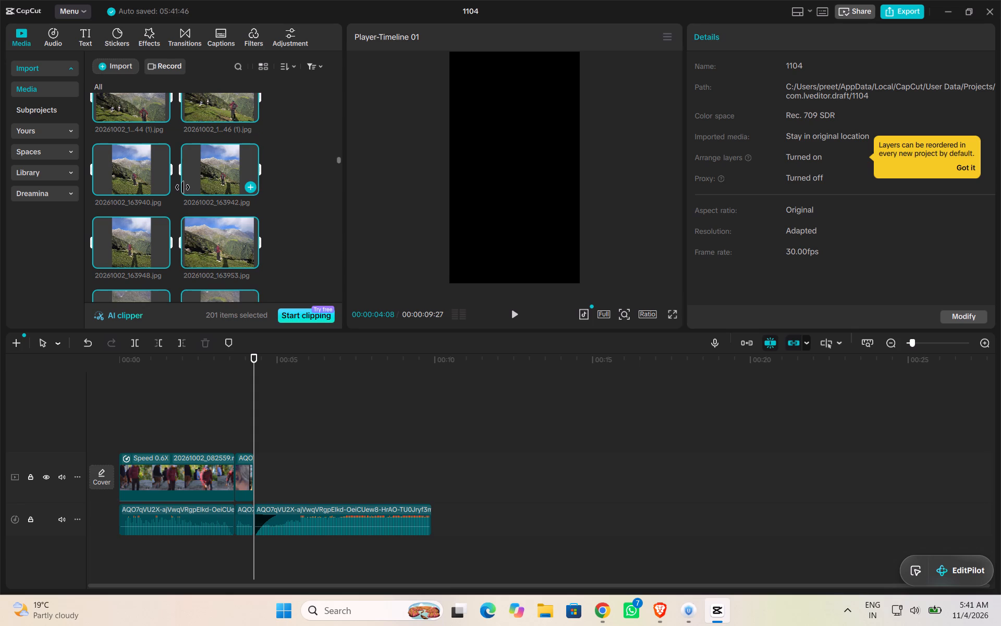
{"action": "scroll", "coordinate": [182, 187], "scroll_direction": "down", "scroll_amount": 1}
{"action": "left_click", "coordinate": [130, 175]}
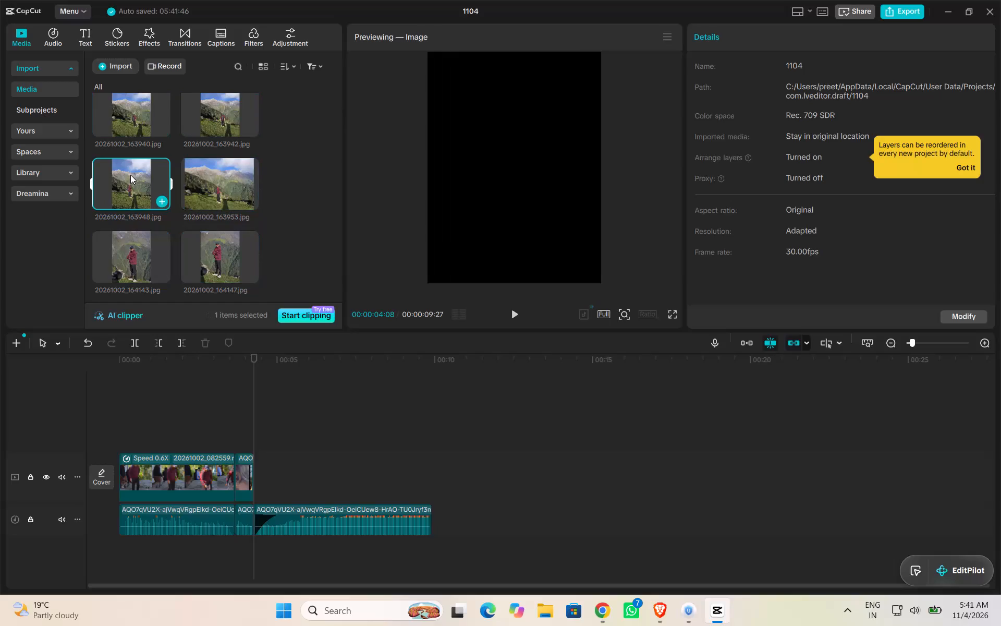
{"action": "left_click", "coordinate": [132, 114]}
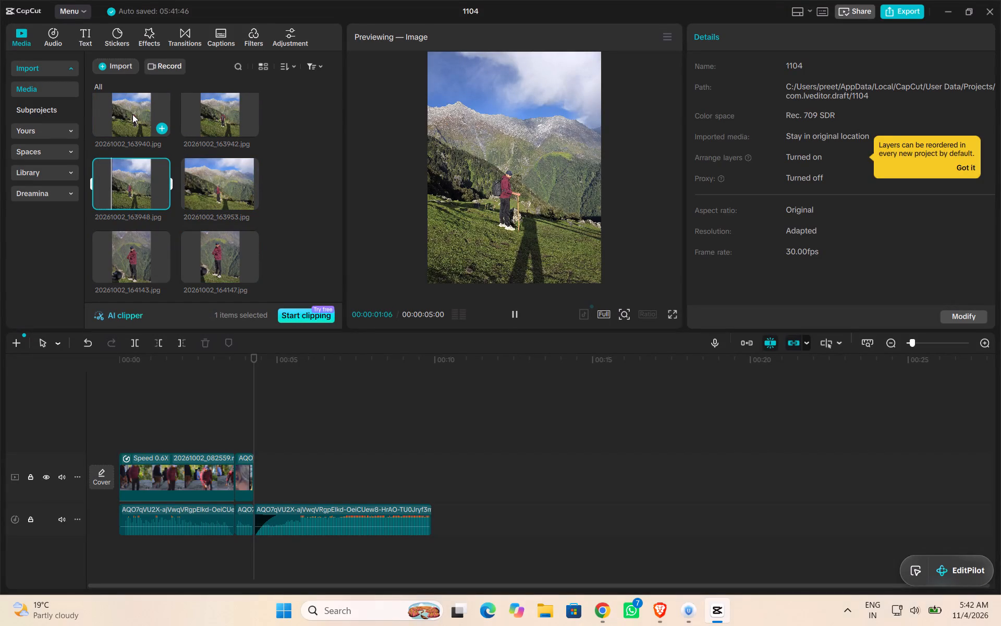
{"action": "left_click", "coordinate": [216, 118]}
Place photo 20261002_163942 on the main track after the monkey clip and extend it to 00:00:05:19, matching the audio's end.
{"action": "left_click_drag", "start_coordinate": [216, 118], "coordinate": [222, 154]}
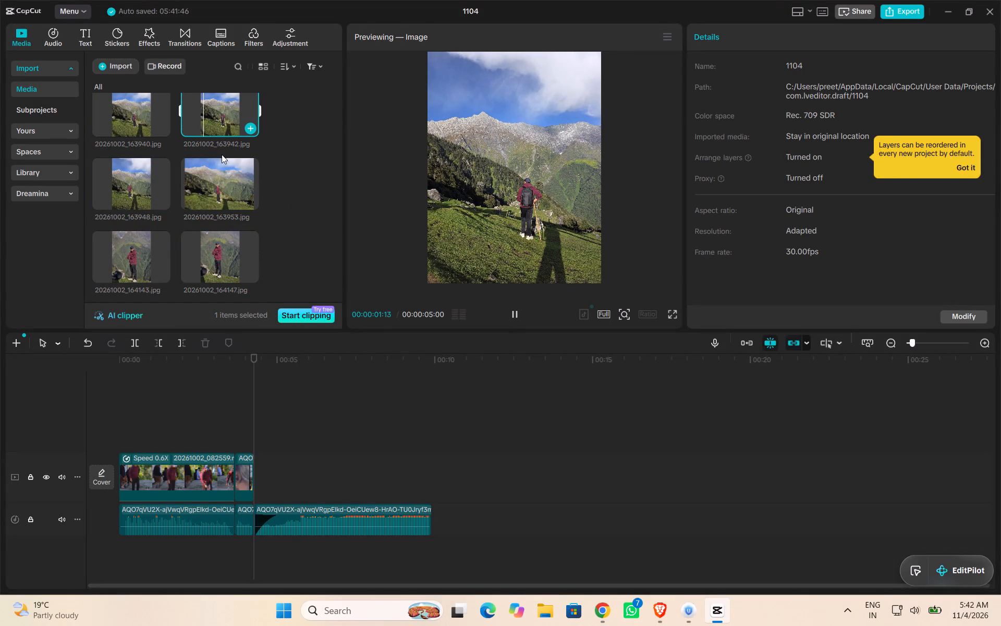
{"action": "left_click_drag", "start_coordinate": [222, 154], "coordinate": [255, 491]}
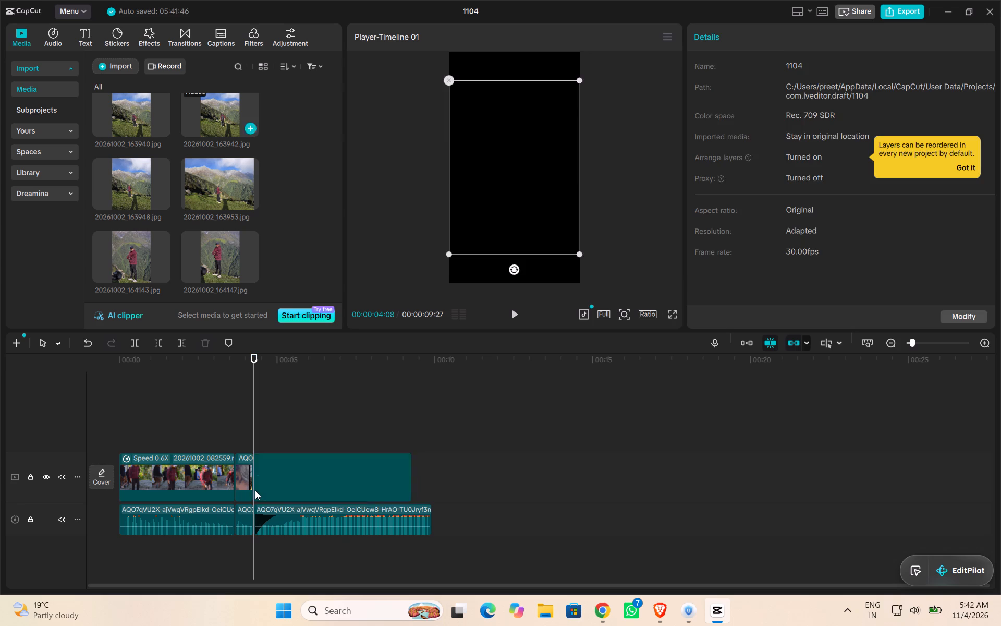
{"action": "left_click_drag", "start_coordinate": [414, 469], "coordinate": [429, 475]}
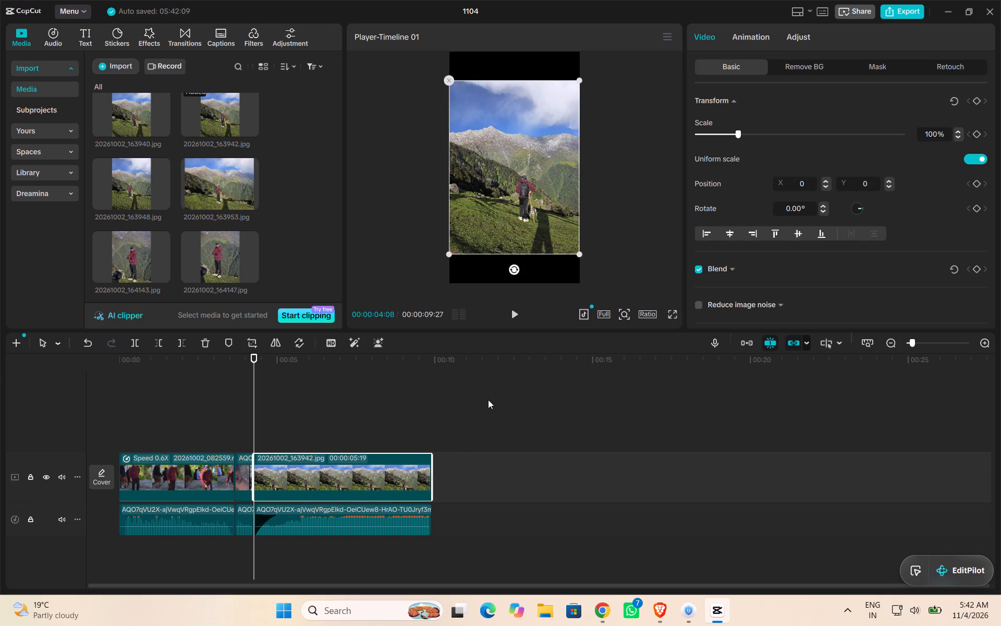
Enlarge the mountain photo uniformly until it fills the vertical frame, and deselect it.
{"action": "left_click_drag", "start_coordinate": [579, 253], "coordinate": [600, 308]}
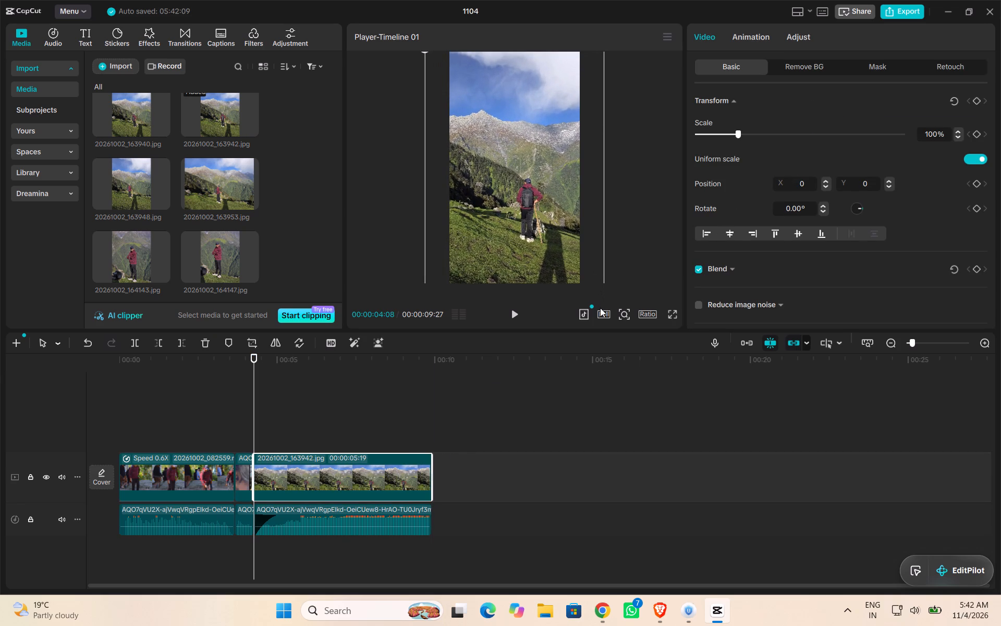
{"action": "left_click_drag", "start_coordinate": [600, 308], "coordinate": [593, 304]}
{"action": "left_click", "coordinate": [217, 402]}
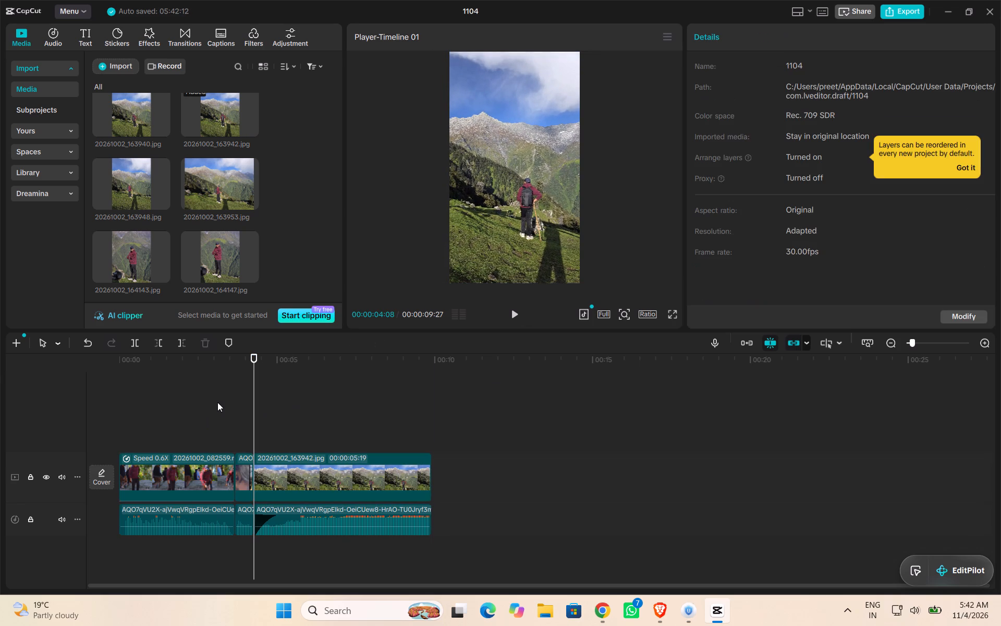
Play the sequence from the start through the new mountain photo and return the playhead to 00:00:00:00.
{"action": "left_click_drag", "start_coordinate": [217, 402], "coordinate": [1, 408]}
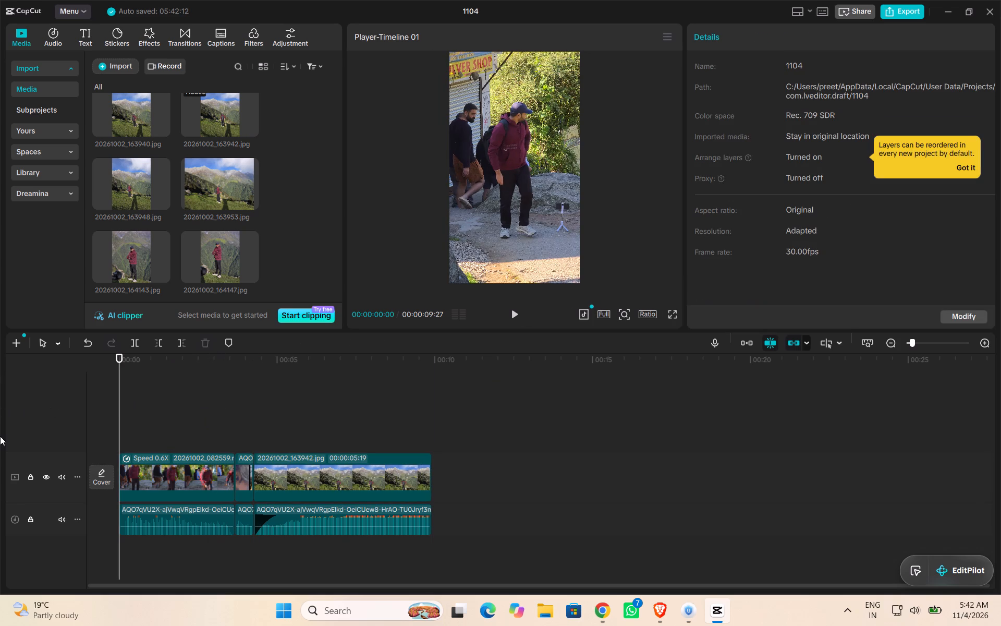
{"action": "key", "text": "space"}
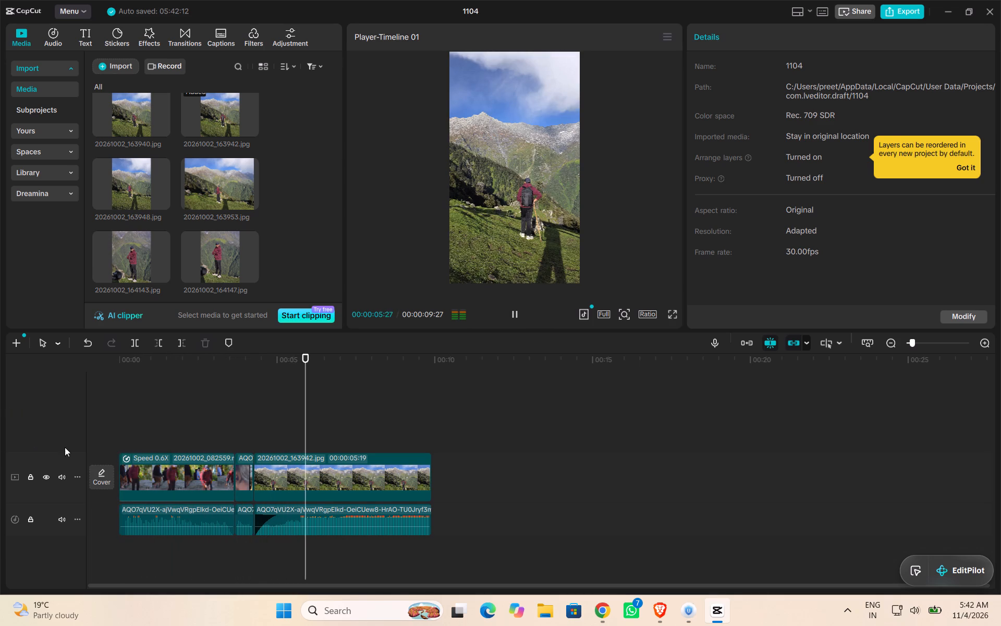
{"action": "left_click", "coordinate": [240, 415]}
{"action": "left_click_drag", "start_coordinate": [240, 415], "coordinate": [0, 393]}
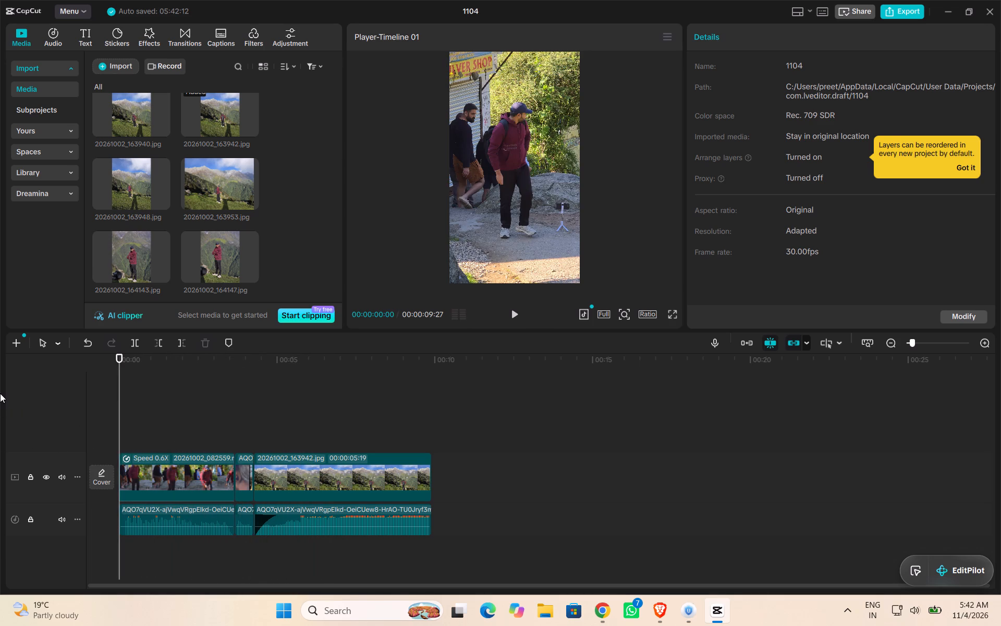
Play the opening clip from the start and return the playhead to 00:00:00:00.
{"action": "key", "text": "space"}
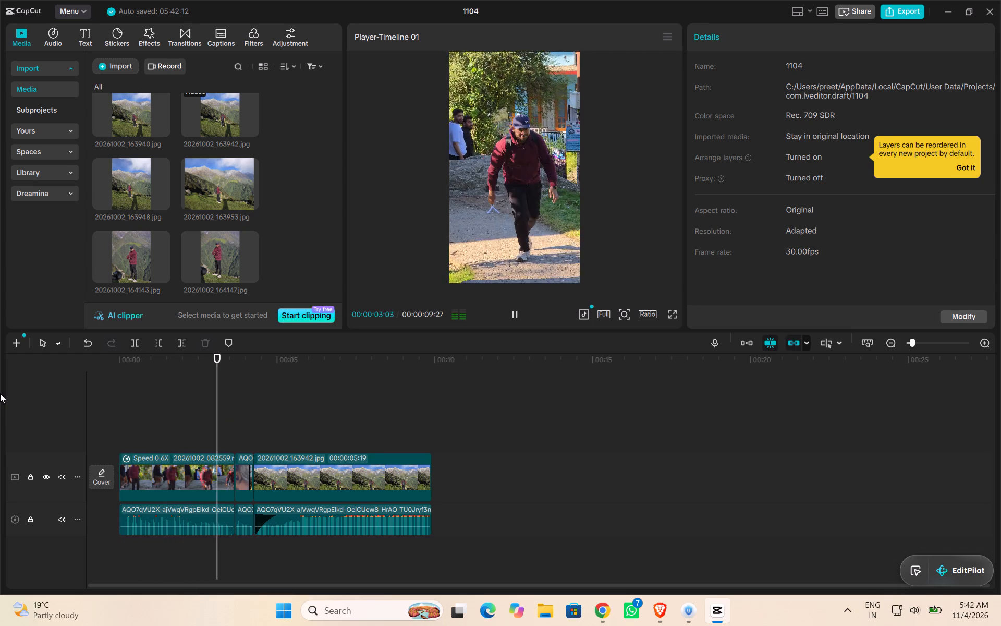
{"action": "left_click", "coordinate": [217, 417]}
{"action": "left_click_drag", "start_coordinate": [217, 417], "coordinate": [3, 419]}
Switch to the Instagram reel in Chrome and capture its caption "Abe chal tere se kaun baat karega" with screen text recognition.
{"action": "left_click", "coordinate": [607, 616]}
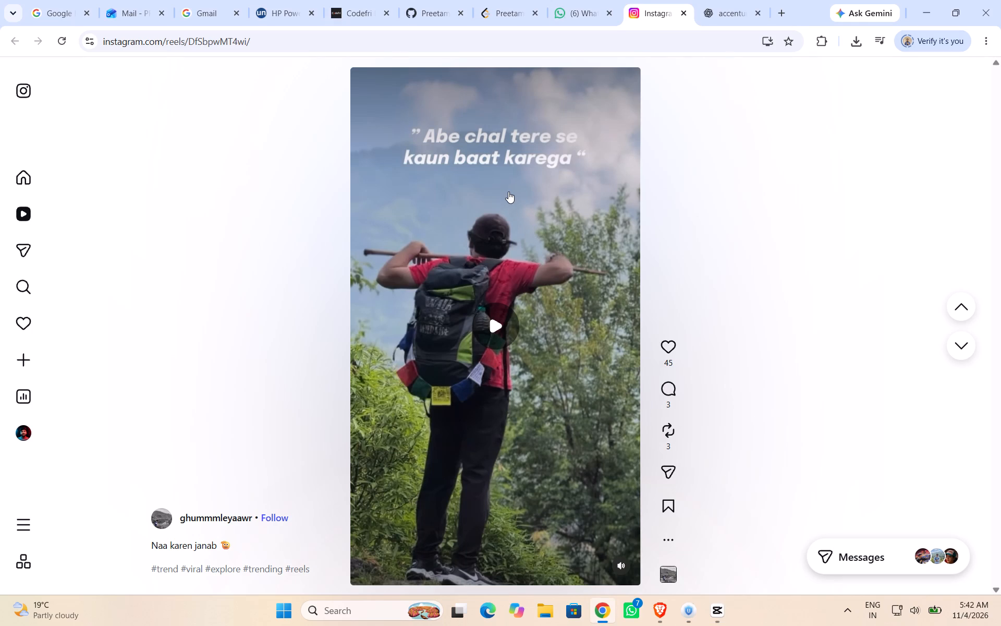
{"action": "key", "text": "shift+super+t"}
{"action": "left_click_drag", "start_coordinate": [379, 100], "coordinate": [614, 208]}
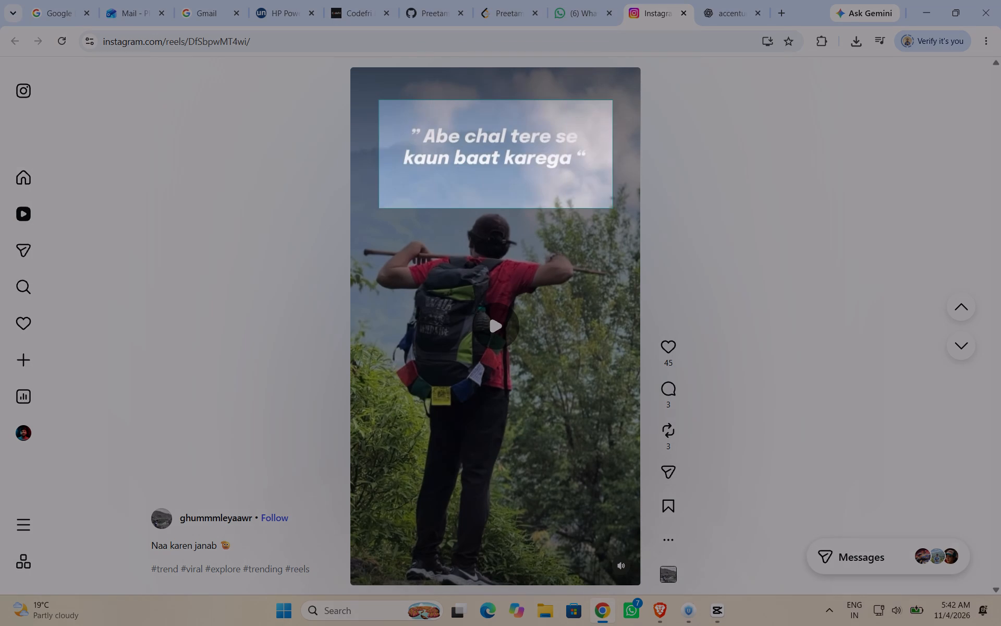
{"action": "left_click_drag", "start_coordinate": [614, 208], "coordinate": [615, 197]}
Back in CapCut, add a default text layer at the start of the timeline and extend it to the end of the first clip.
{"action": "left_click", "coordinate": [716, 619]}
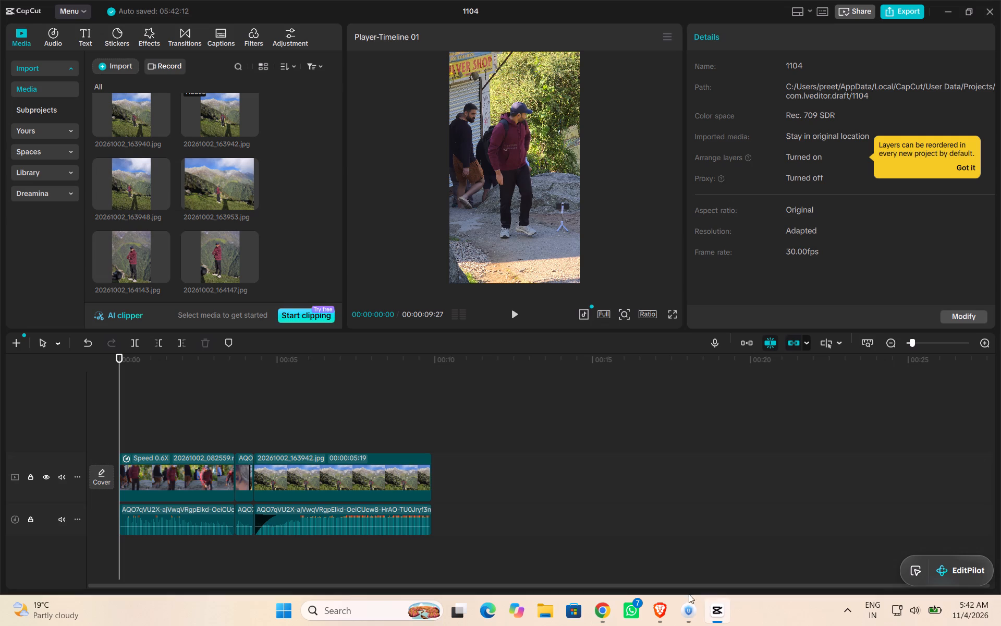
{"action": "left_click", "coordinate": [82, 41]}
{"action": "left_click", "coordinate": [143, 107]}
{"action": "left_click_drag", "start_coordinate": [214, 443], "coordinate": [232, 455]}
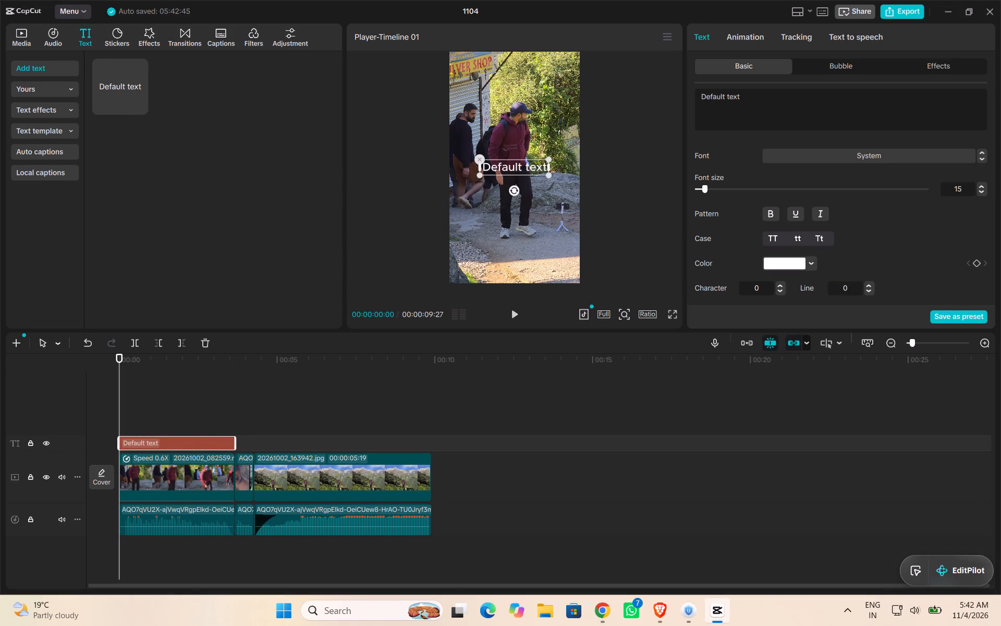
Replace the default text with the two-line caption "Abe chal tere se / kaun baat karega", without quotation marks, in title case.
{"action": "left_click_drag", "start_coordinate": [753, 98], "coordinate": [668, 95]}
{"action": "key", "text": "ctrl+v"}
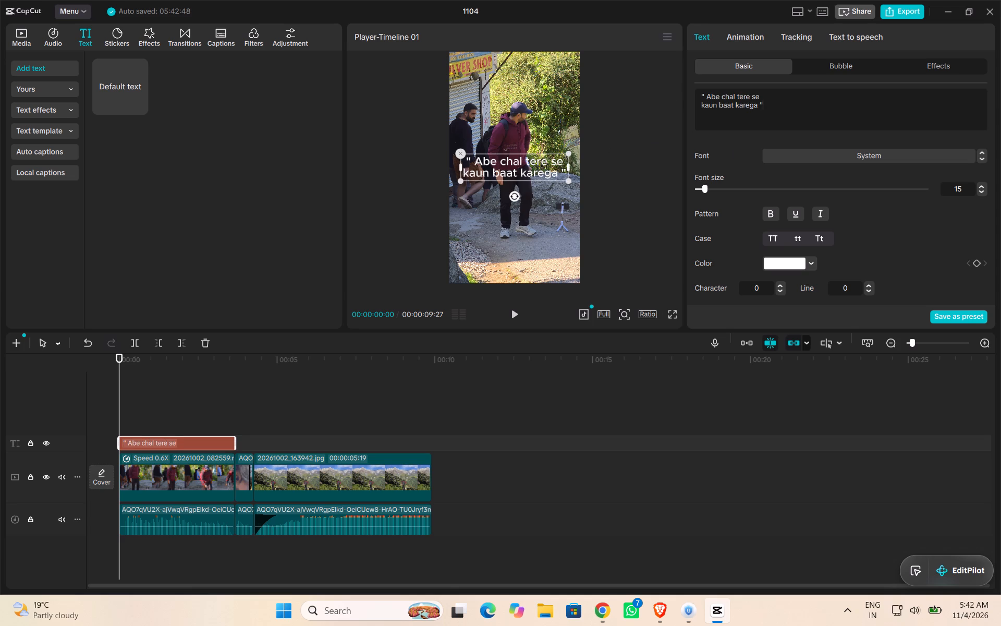
{"action": "key", "text": "BackSpace"}
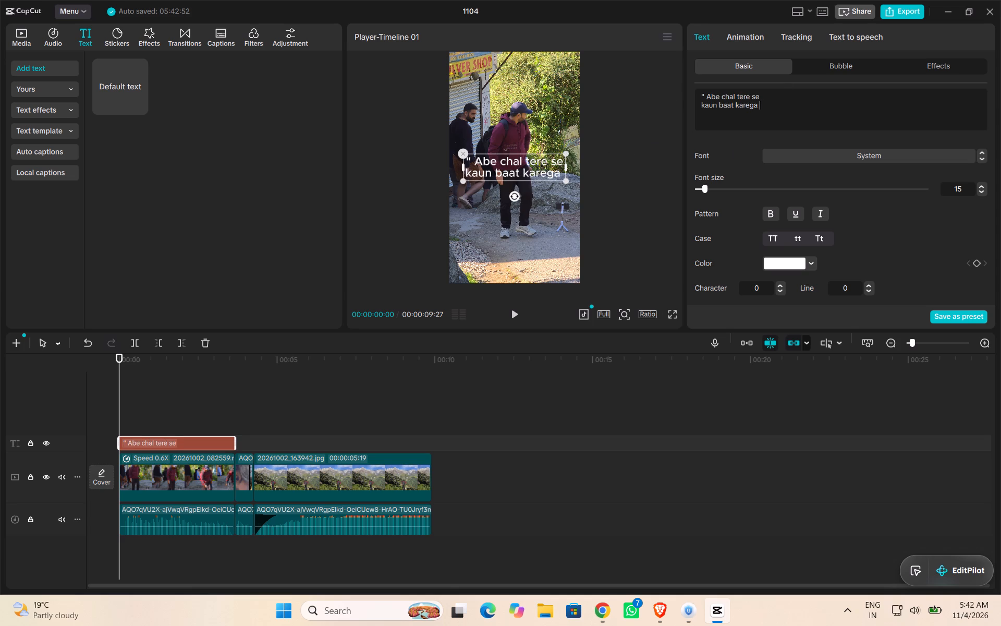
{"action": "left_click", "coordinate": [706, 95]}
{"action": "key", "text": "BackSpace"}
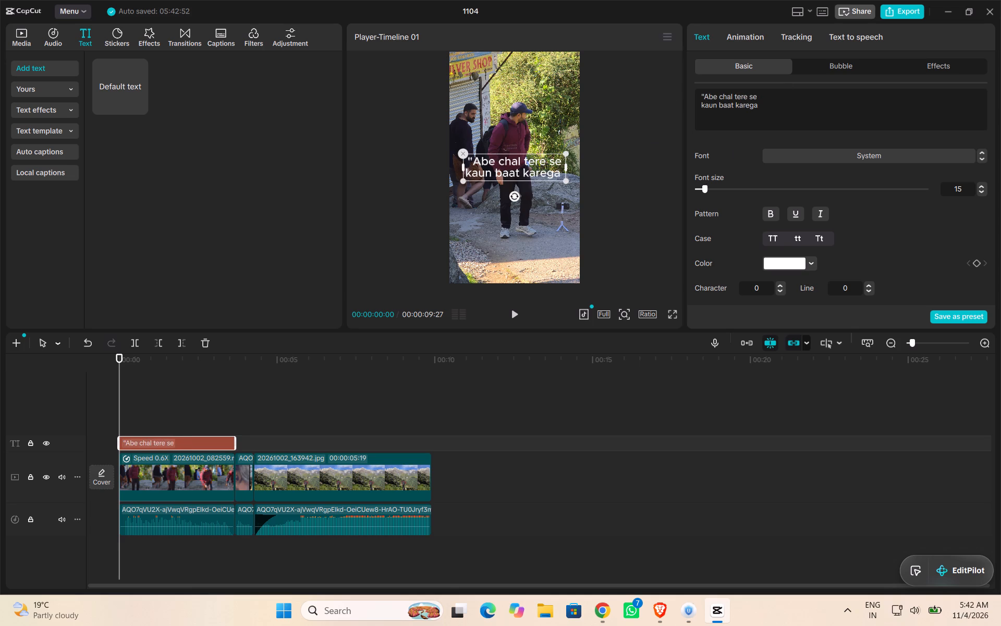
{"action": "key", "text": "BackSpace"}
{"action": "left_click", "coordinate": [817, 238]}
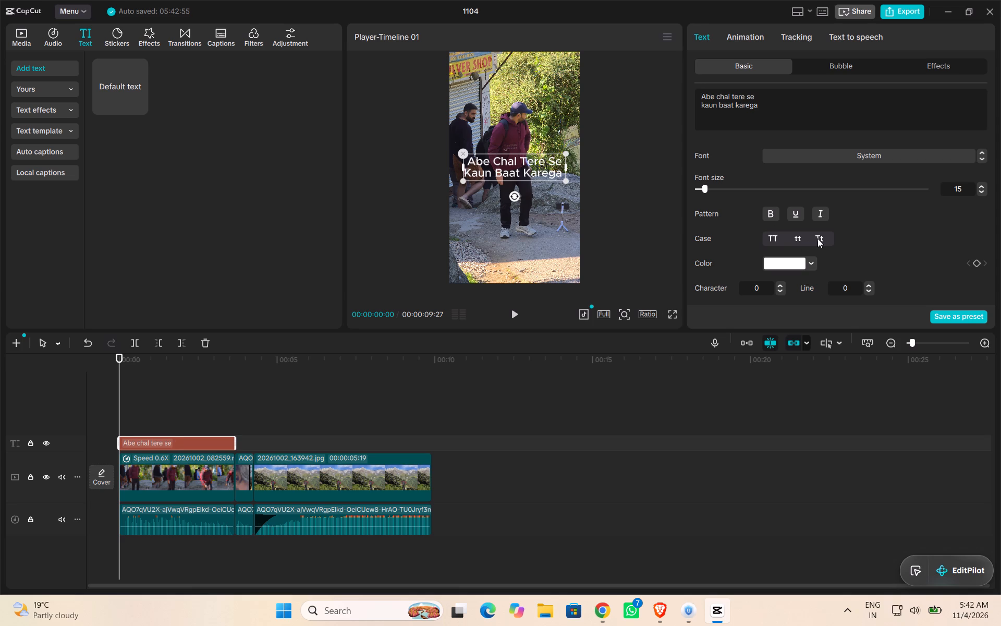
Set the caption's font to Noto Serif.
{"action": "left_click", "coordinate": [824, 151]}
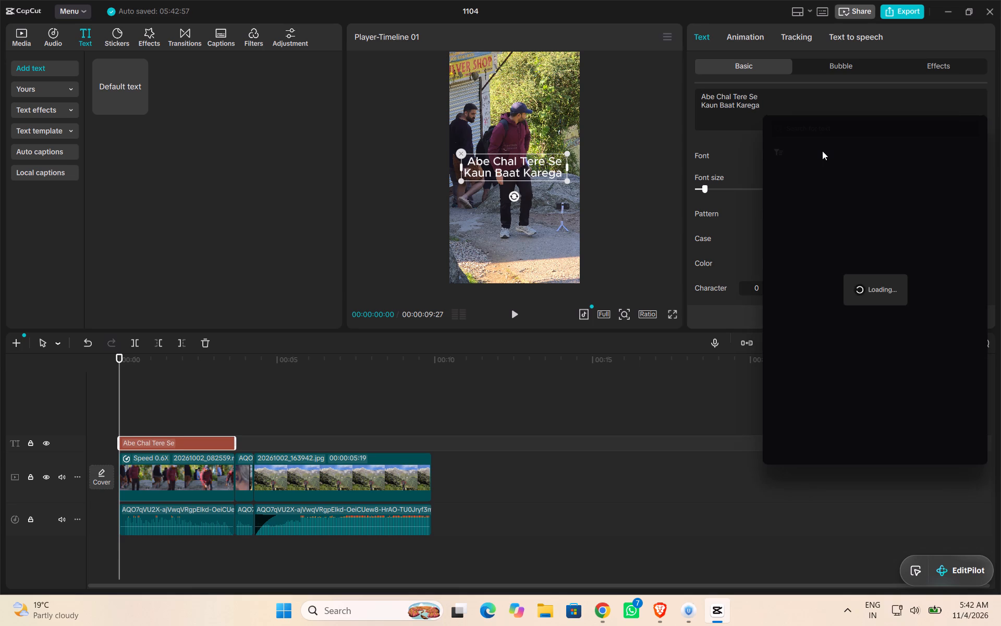
{"action": "left_click", "coordinate": [829, 291]}
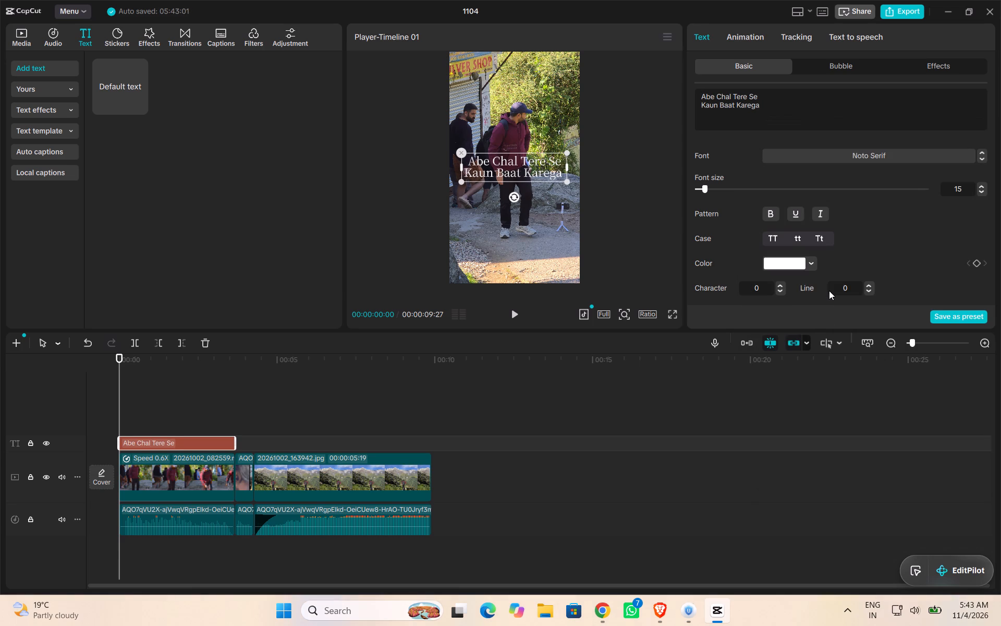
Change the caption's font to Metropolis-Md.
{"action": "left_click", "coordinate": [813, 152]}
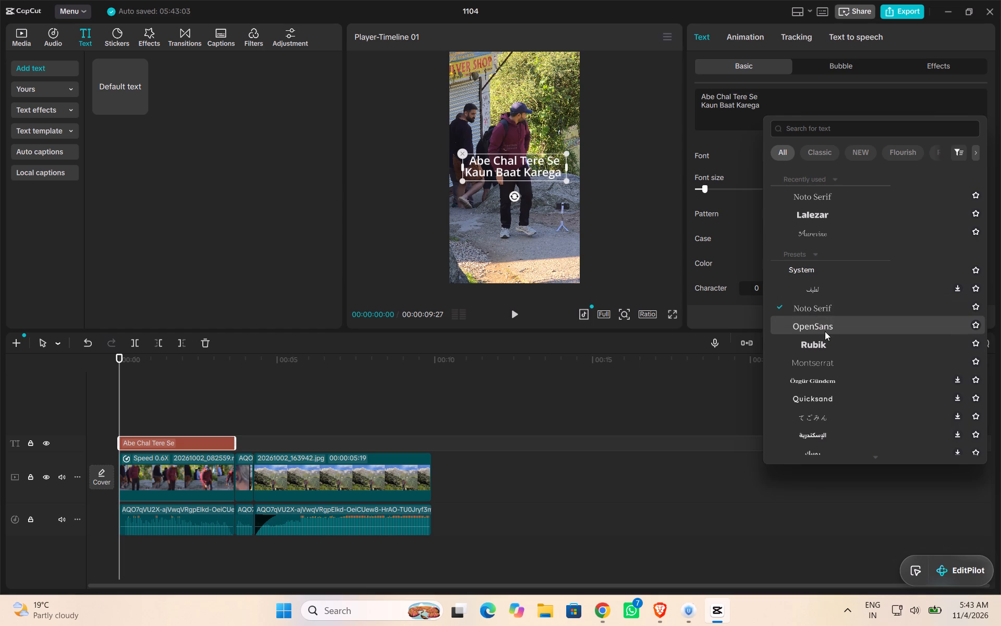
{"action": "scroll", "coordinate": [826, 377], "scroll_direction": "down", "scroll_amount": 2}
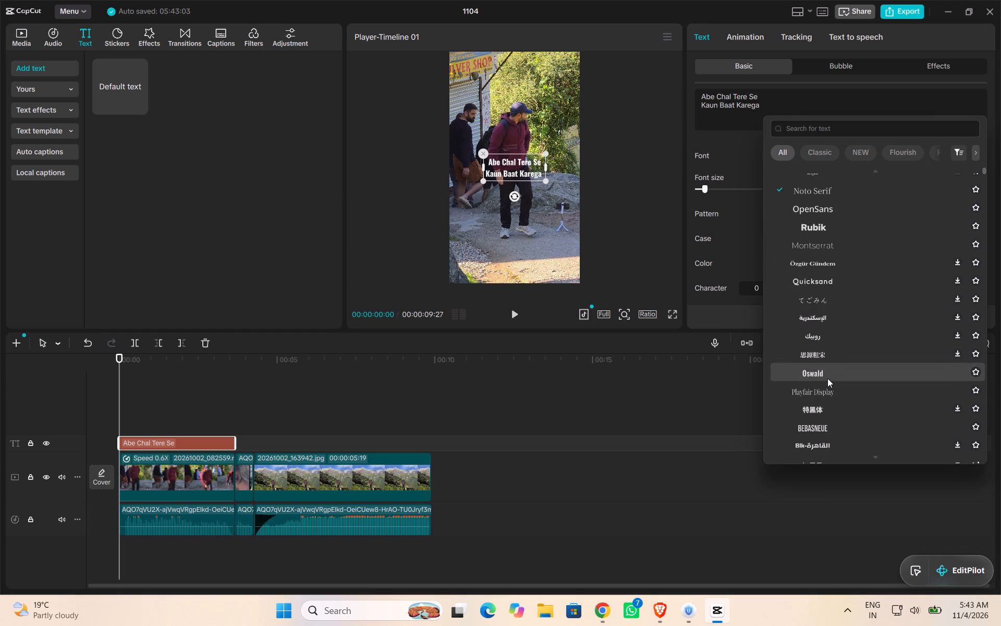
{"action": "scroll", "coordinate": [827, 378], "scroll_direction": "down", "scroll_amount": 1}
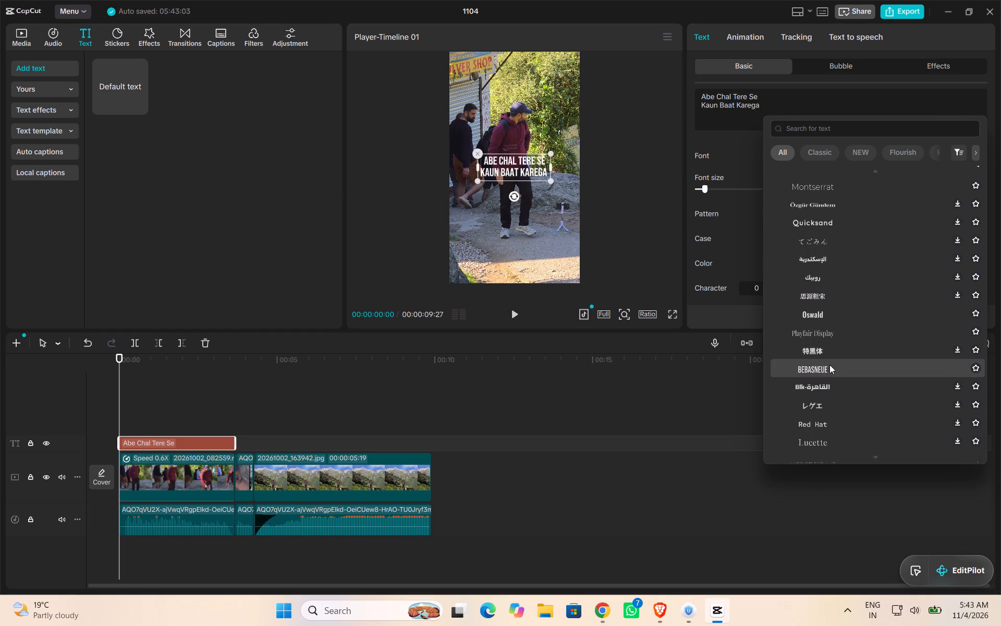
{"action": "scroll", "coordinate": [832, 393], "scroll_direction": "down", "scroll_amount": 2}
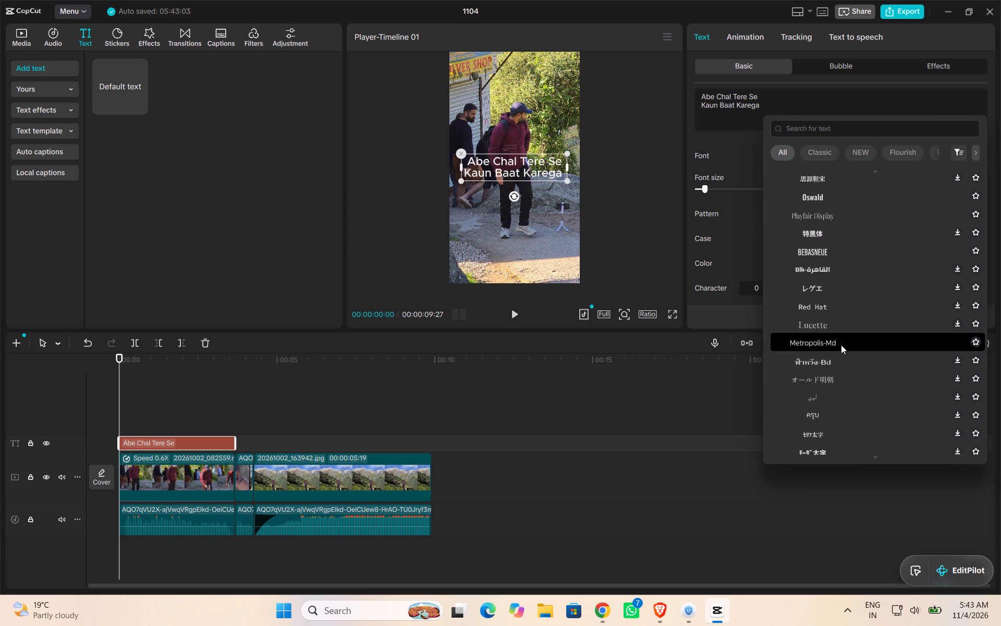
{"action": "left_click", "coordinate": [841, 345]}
Shrink the caption slightly and move it up near the top of the video frame.
{"action": "left_click_drag", "start_coordinate": [567, 178], "coordinate": [560, 173]}
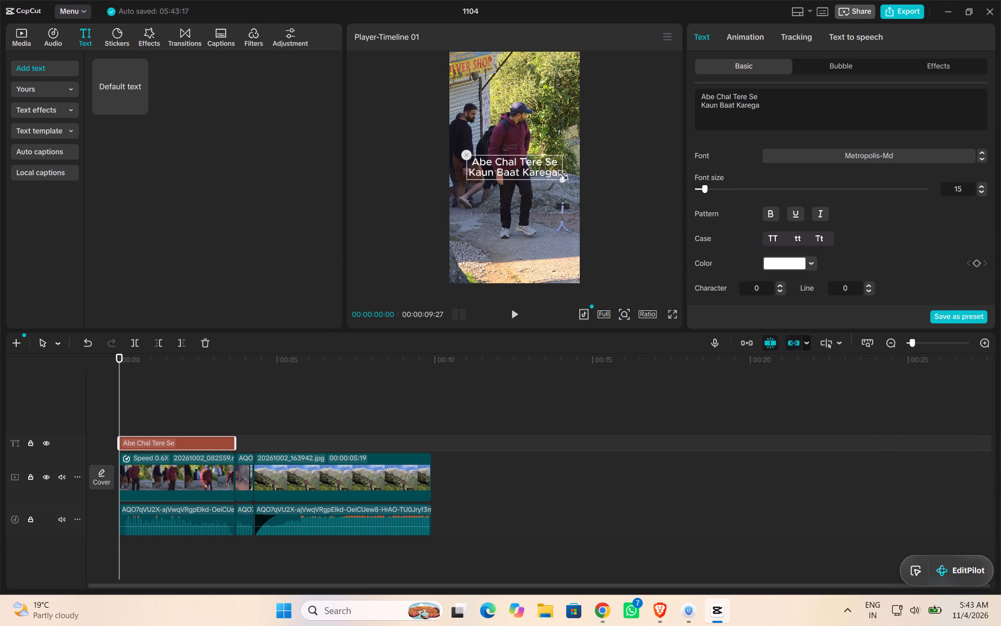
{"action": "left_click_drag", "start_coordinate": [560, 173], "coordinate": [556, 170]}
{"action": "left_click_drag", "start_coordinate": [541, 169], "coordinate": [538, 87]}
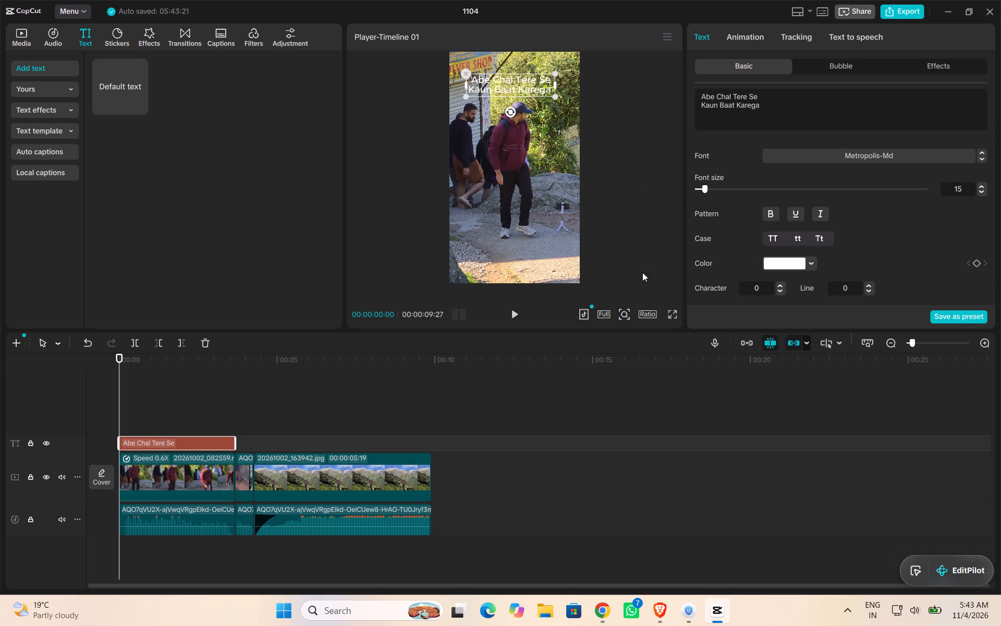
Lower the highlights of the first, slowed video clip to -23 in its colour adjustments.
{"action": "left_click", "coordinate": [187, 472]}
{"action": "left_click", "coordinate": [158, 403]}
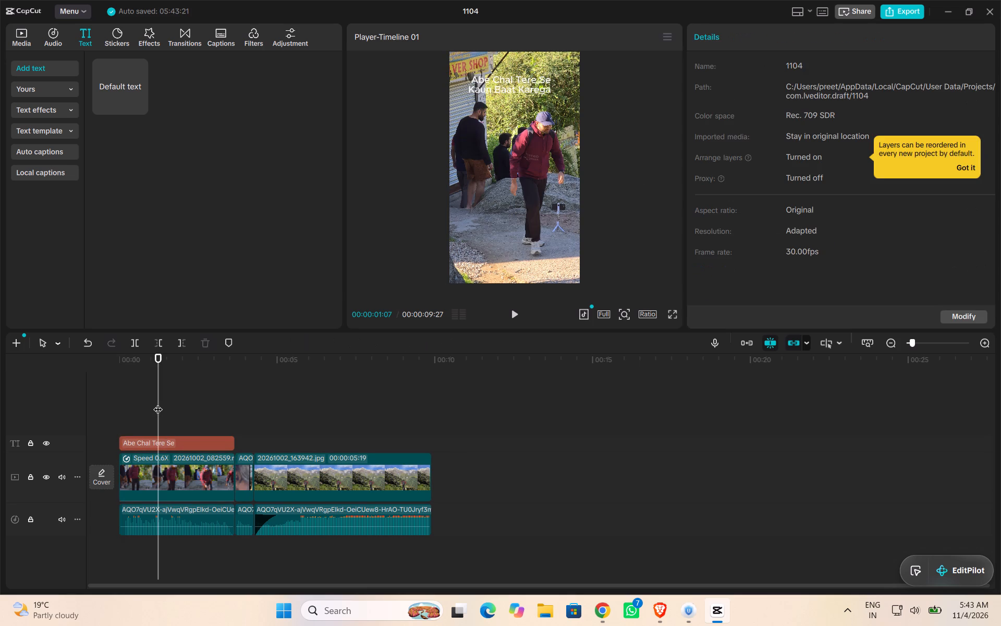
{"action": "left_click", "coordinate": [174, 475]}
{"action": "scroll", "coordinate": [764, 201], "scroll_direction": "down", "scroll_amount": 8}
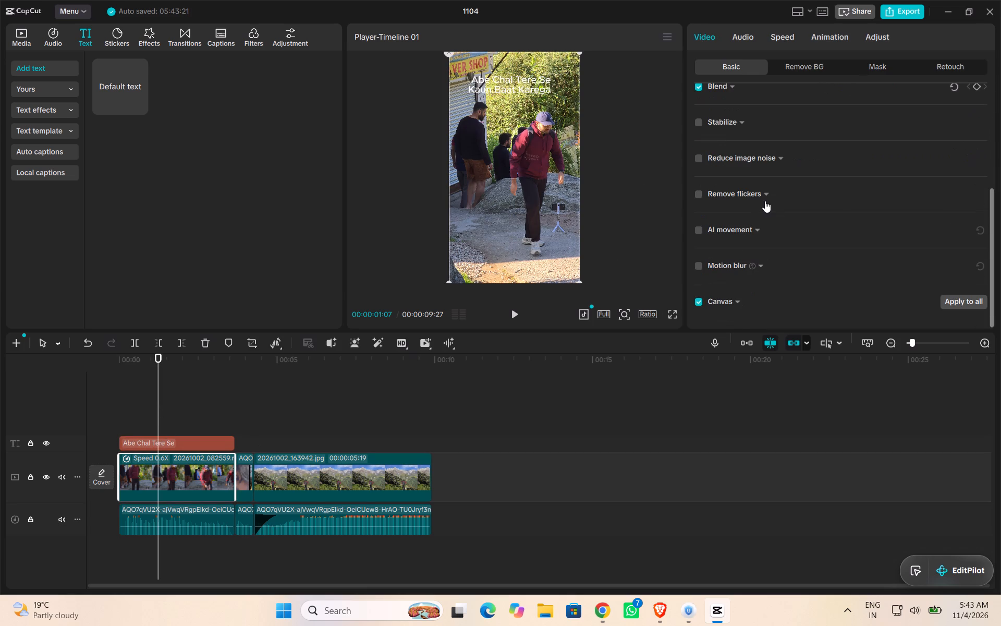
{"action": "scroll", "coordinate": [765, 201], "scroll_direction": "down", "scroll_amount": 7}
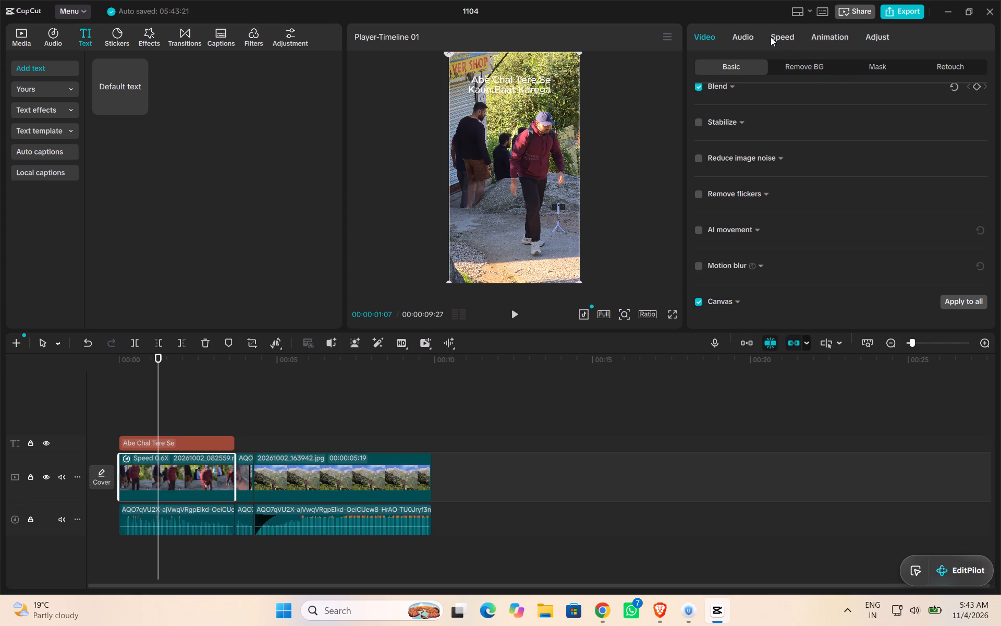
{"action": "left_click", "coordinate": [824, 36]}
{"action": "left_click", "coordinate": [878, 30]}
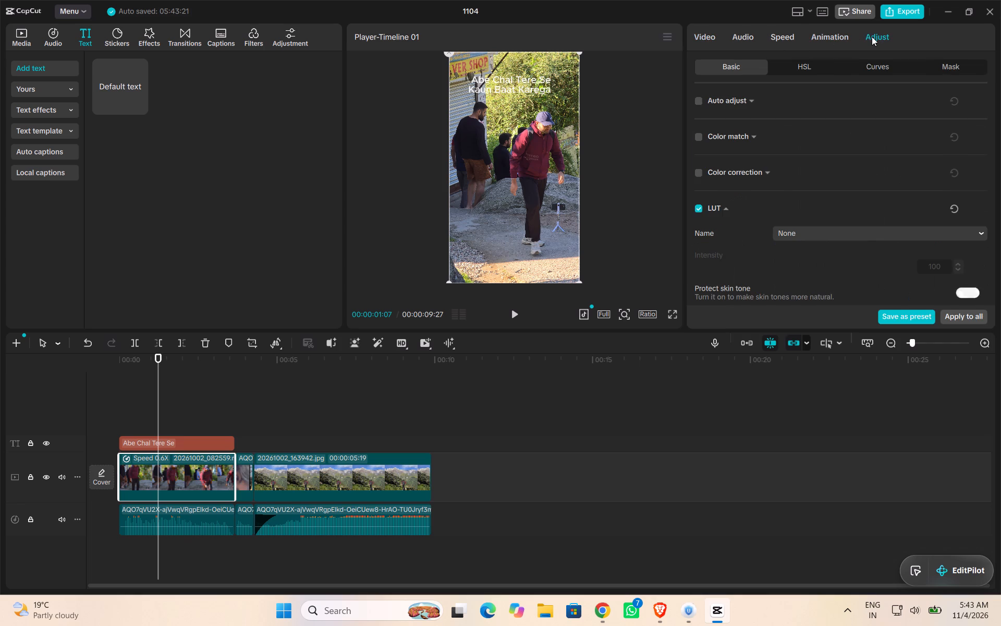
{"action": "left_click", "coordinate": [872, 37]}
{"action": "scroll", "coordinate": [762, 220], "scroll_direction": "down", "scroll_amount": 6}
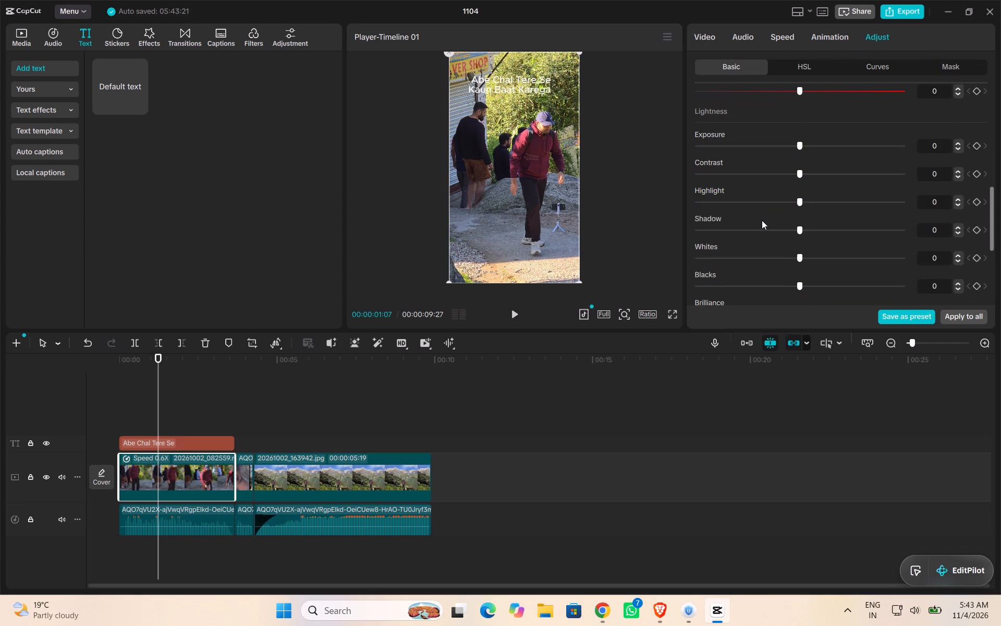
{"action": "scroll", "coordinate": [762, 220], "scroll_direction": "up", "scroll_amount": 2}
{"action": "scroll", "coordinate": [762, 220], "scroll_direction": "down", "scroll_amount": 1}
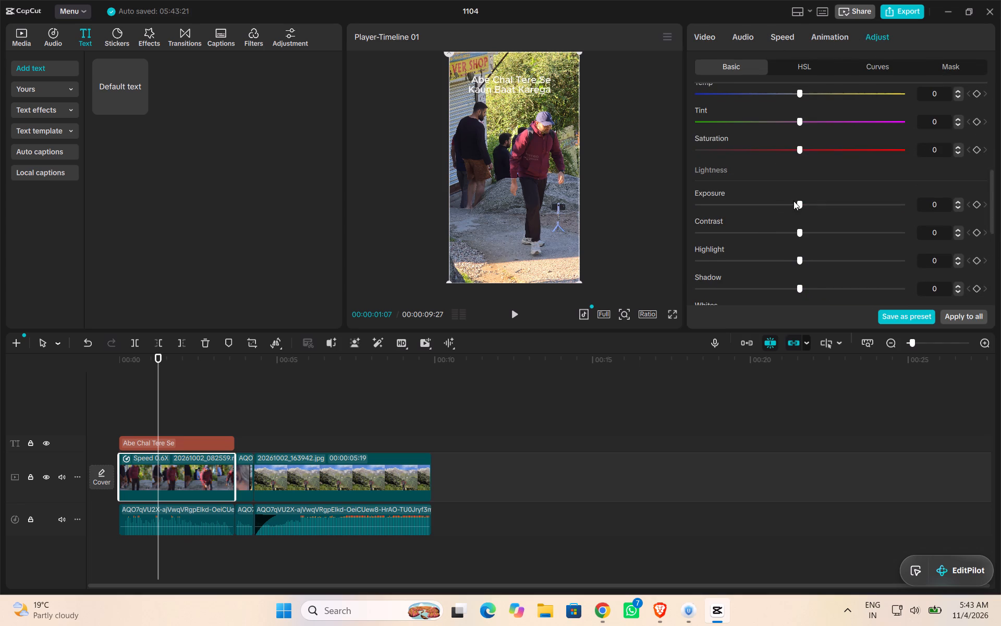
{"action": "scroll", "coordinate": [791, 239], "scroll_direction": "down", "scroll_amount": 1}
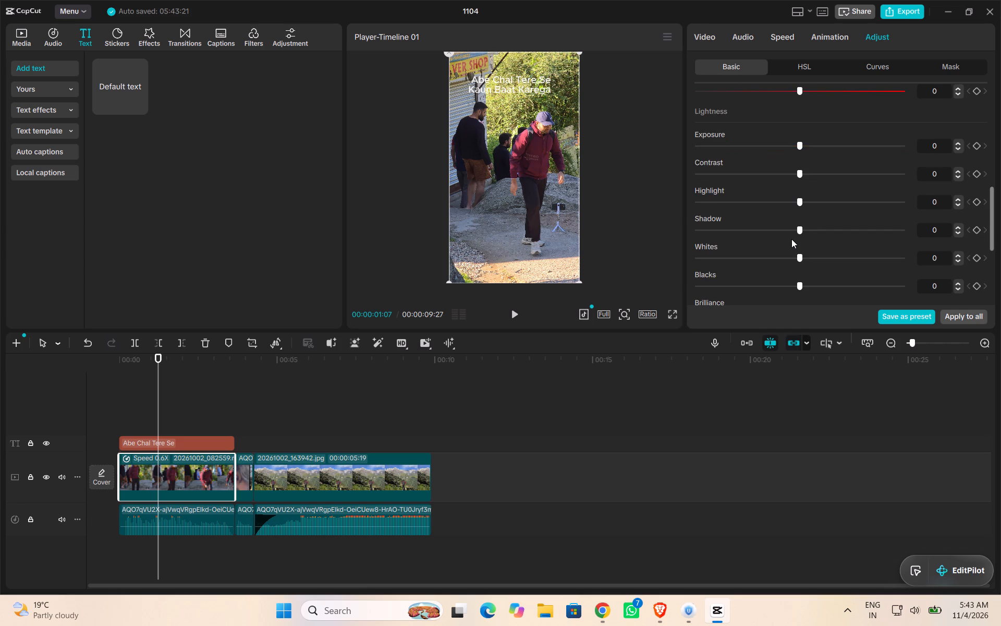
{"action": "left_click_drag", "start_coordinate": [797, 201], "coordinate": [749, 203]}
Set the "Abe Chal Tere Se" caption's font to Readex Pro.
{"action": "left_click", "coordinate": [173, 442]}
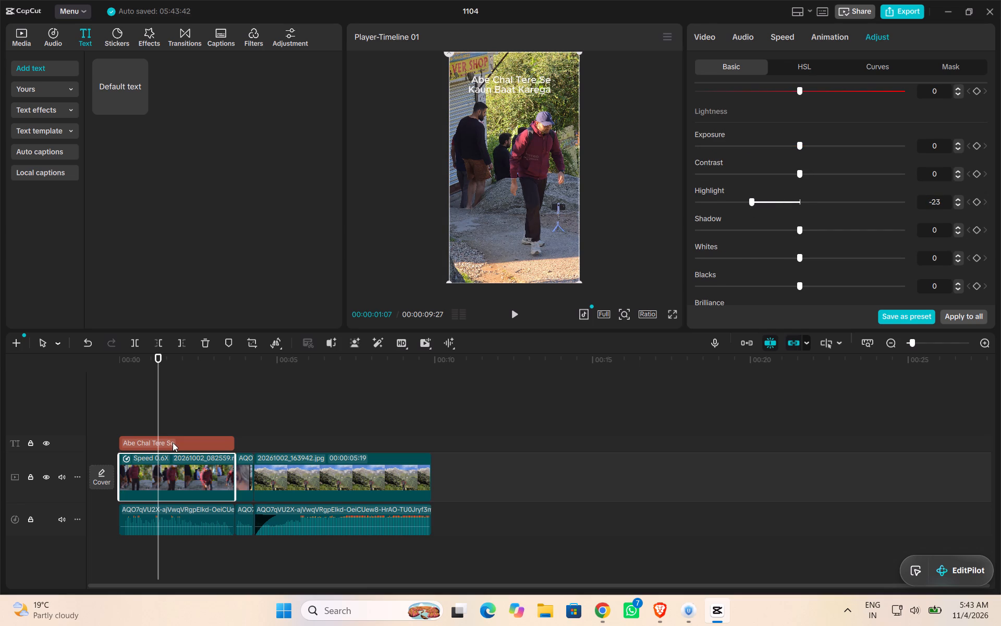
{"action": "left_click", "coordinate": [788, 154]}
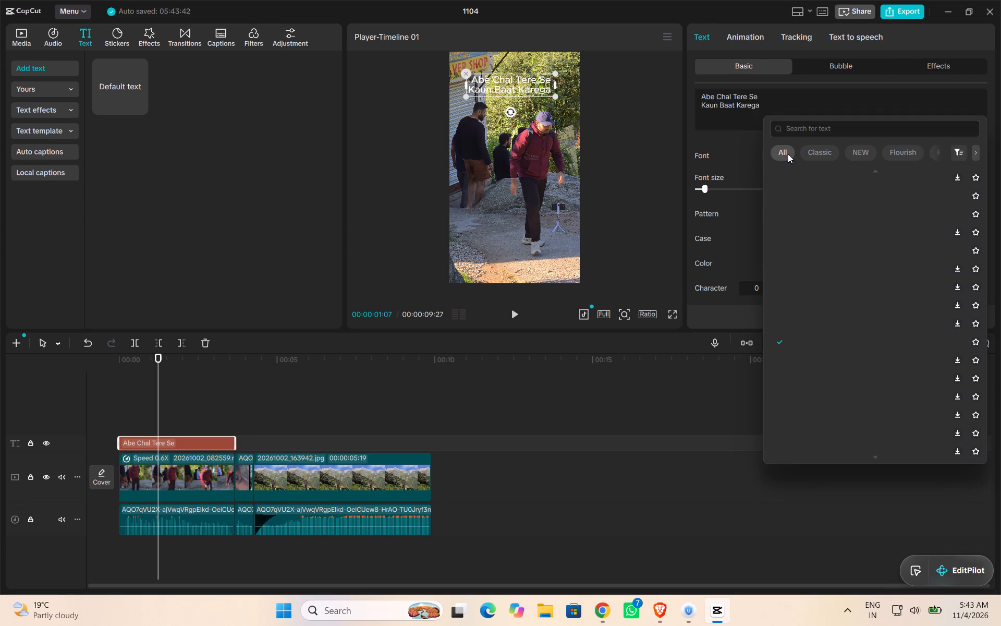
{"action": "scroll", "coordinate": [805, 351], "scroll_direction": "down", "scroll_amount": 3}
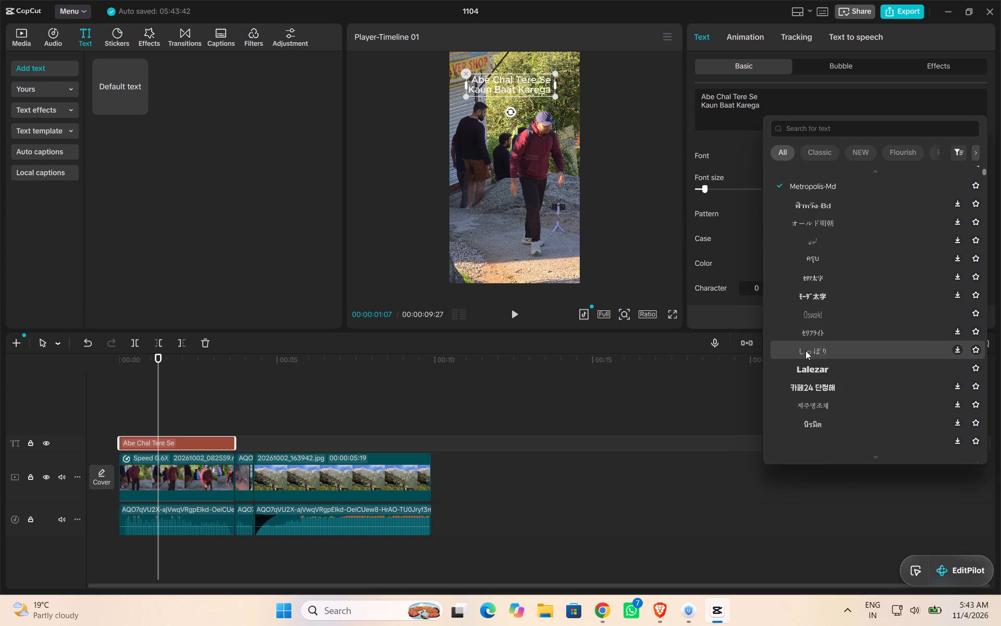
{"action": "scroll", "coordinate": [805, 351], "scroll_direction": "down", "scroll_amount": 1}
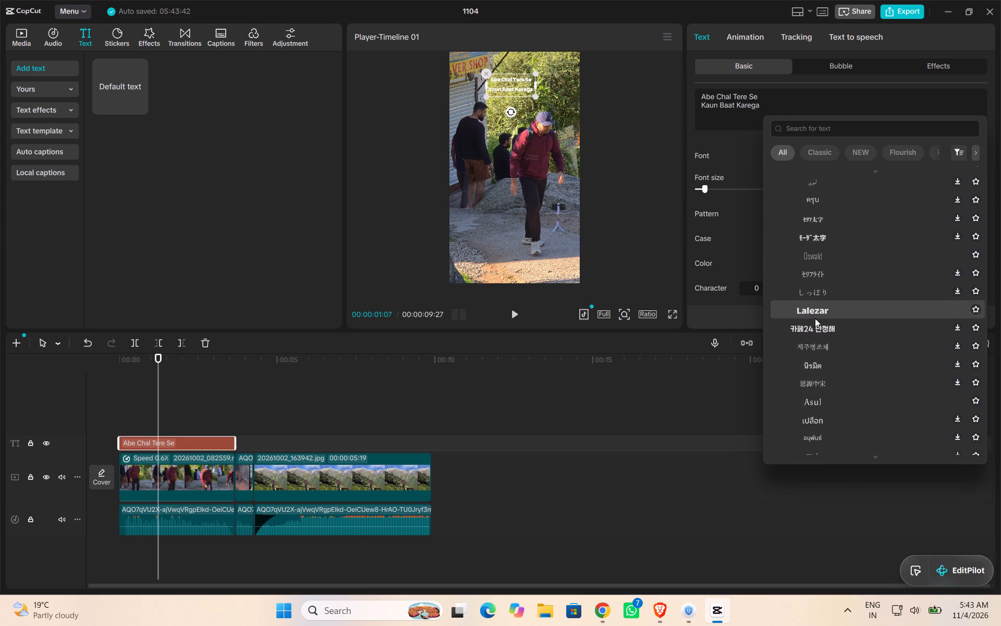
{"action": "scroll", "coordinate": [813, 366], "scroll_direction": "down", "scroll_amount": 2}
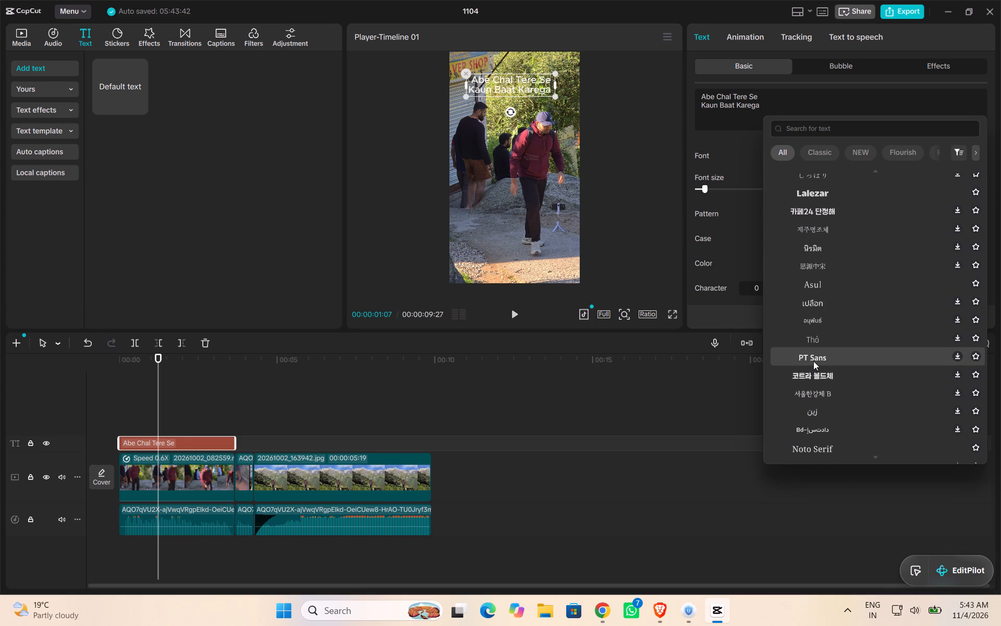
{"action": "scroll", "coordinate": [813, 361], "scroll_direction": "down", "scroll_amount": 2}
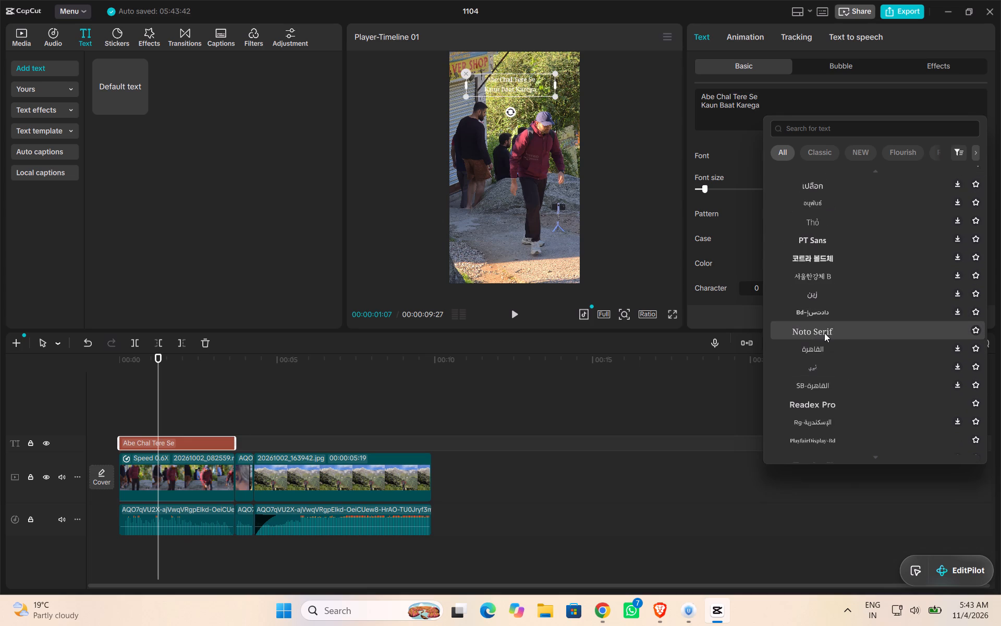
{"action": "left_click", "coordinate": [821, 408]}
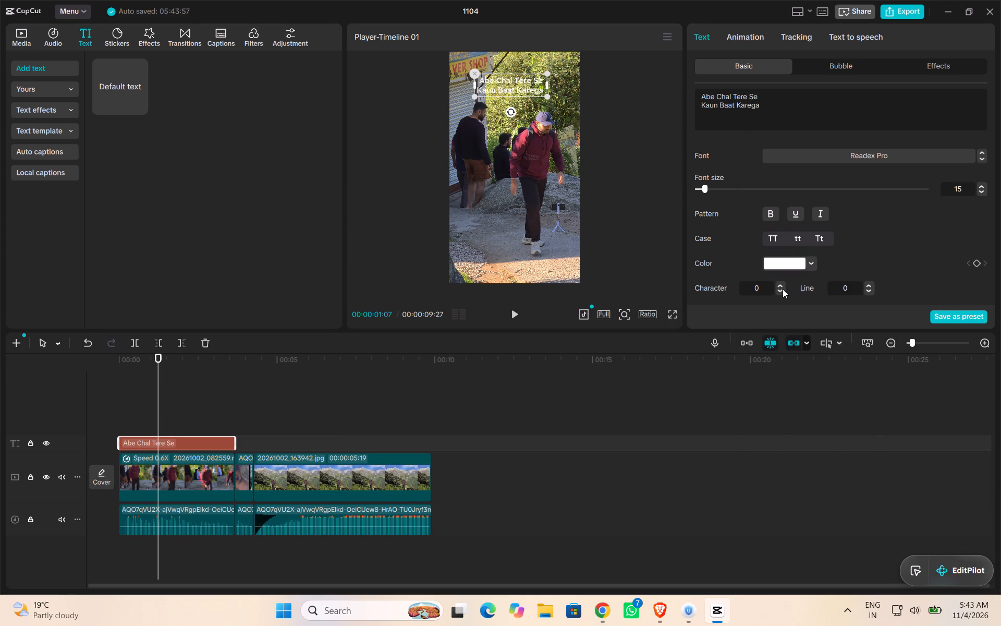
Tighten the caption's line spacing to -5, keeping character spacing at 0.
{"action": "left_click", "coordinate": [783, 289]}
{"action": "left_click", "coordinate": [779, 284]}
{"action": "triple_click", "coordinate": [865, 291]}
{"action": "triple_click", "coordinate": [865, 291]}
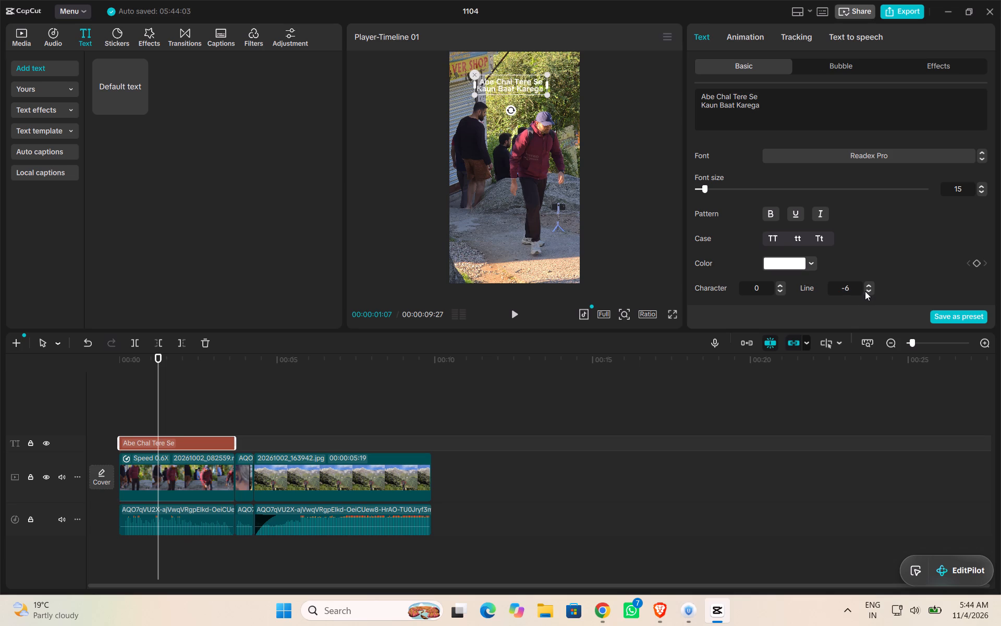
{"action": "left_click", "coordinate": [871, 283]}
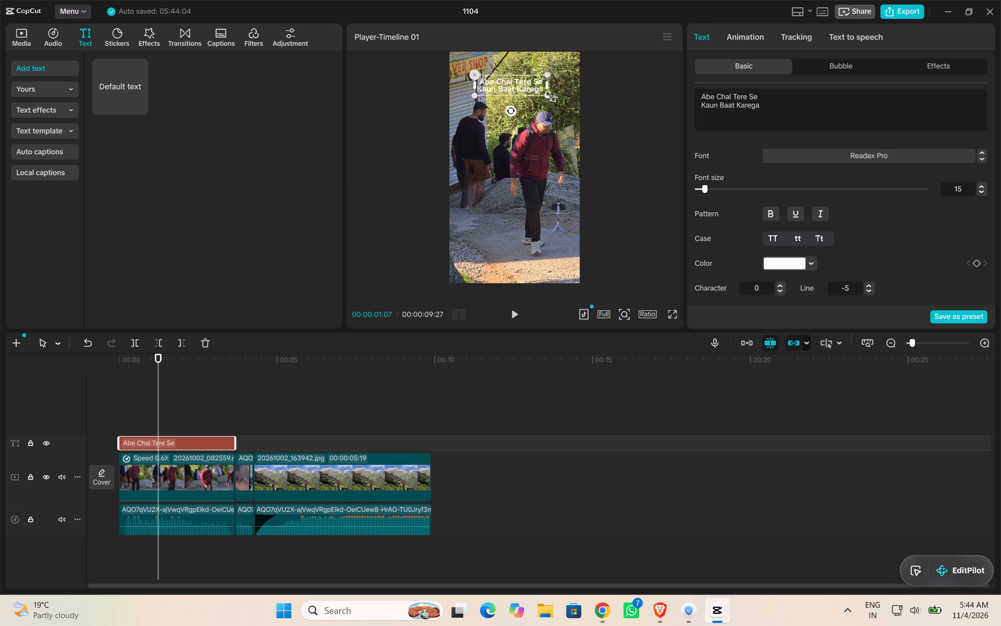
Enlarge the caption slightly and lower it a little so it sits just above the people's heads.
{"action": "left_click_drag", "start_coordinate": [547, 93], "coordinate": [583, 119]}
{"action": "left_click_drag", "start_coordinate": [569, 104], "coordinate": [539, 95]}
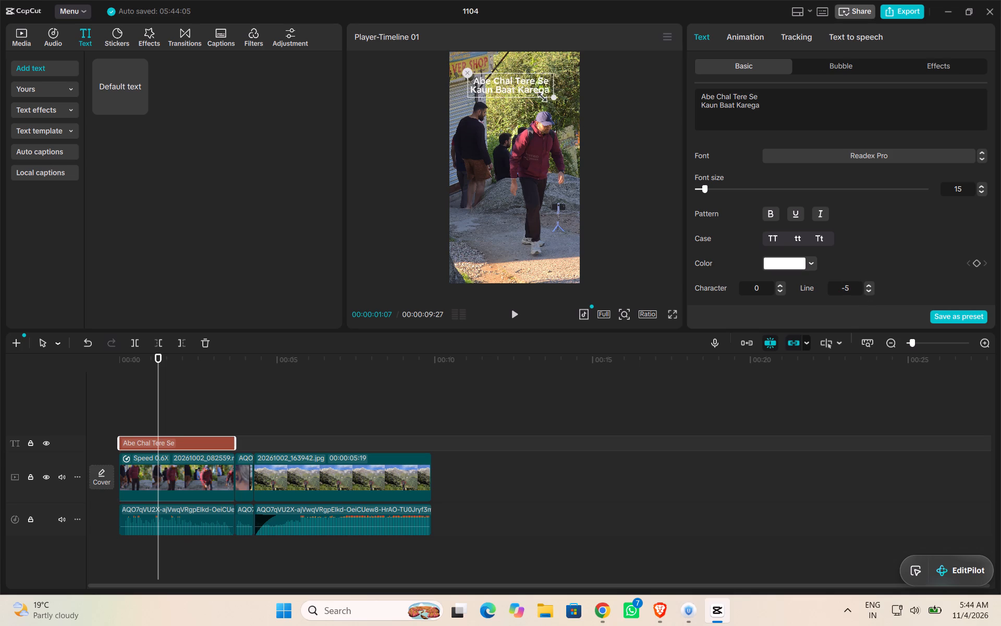
{"action": "left_click_drag", "start_coordinate": [539, 95], "coordinate": [538, 93]}
{"action": "left_click_drag", "start_coordinate": [528, 86], "coordinate": [528, 97]}
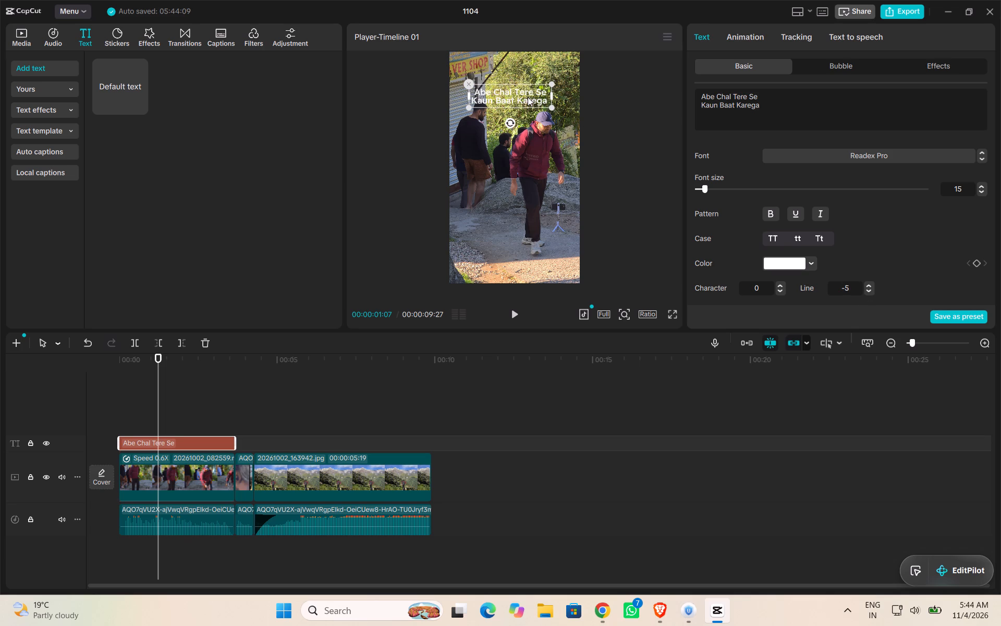
Turn on a black shadow for the caption and check it in a full-screen preview.
{"action": "scroll", "coordinate": [817, 230], "scroll_direction": "down", "scroll_amount": 15}
{"action": "scroll", "coordinate": [801, 233], "scroll_direction": "up", "scroll_amount": 1}
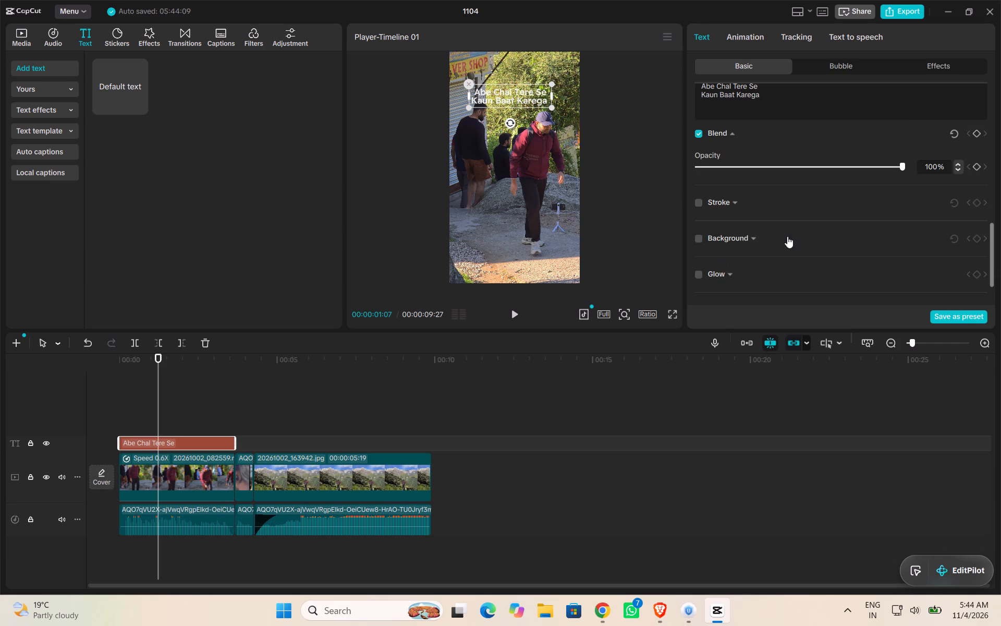
{"action": "scroll", "coordinate": [698, 252], "scroll_direction": "down", "scroll_amount": 1}
{"action": "left_click", "coordinate": [698, 252]}
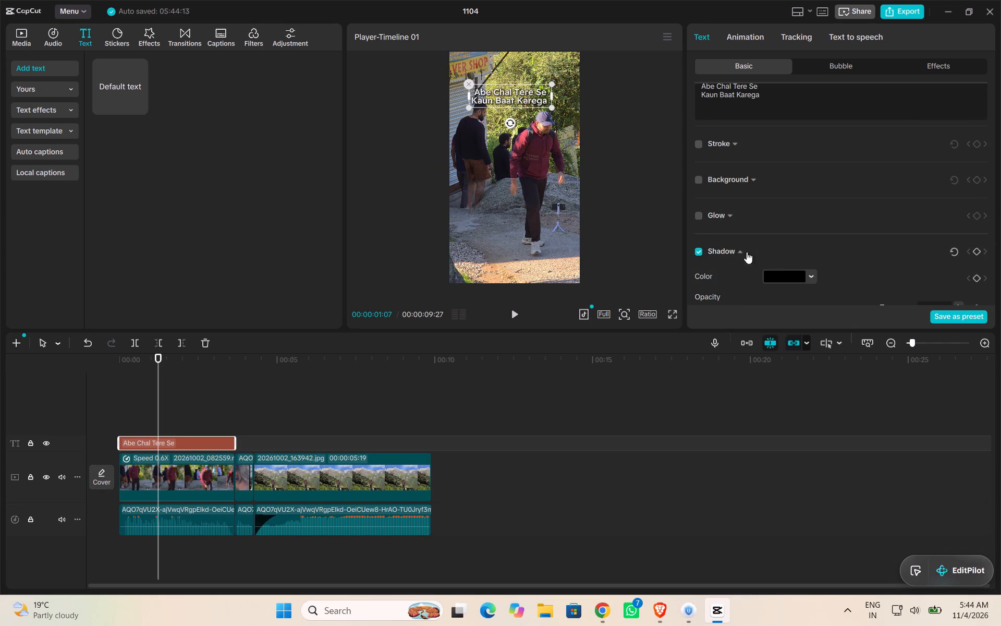
{"action": "scroll", "coordinate": [785, 266], "scroll_direction": "down", "scroll_amount": 4}
{"action": "left_click", "coordinate": [672, 314]}
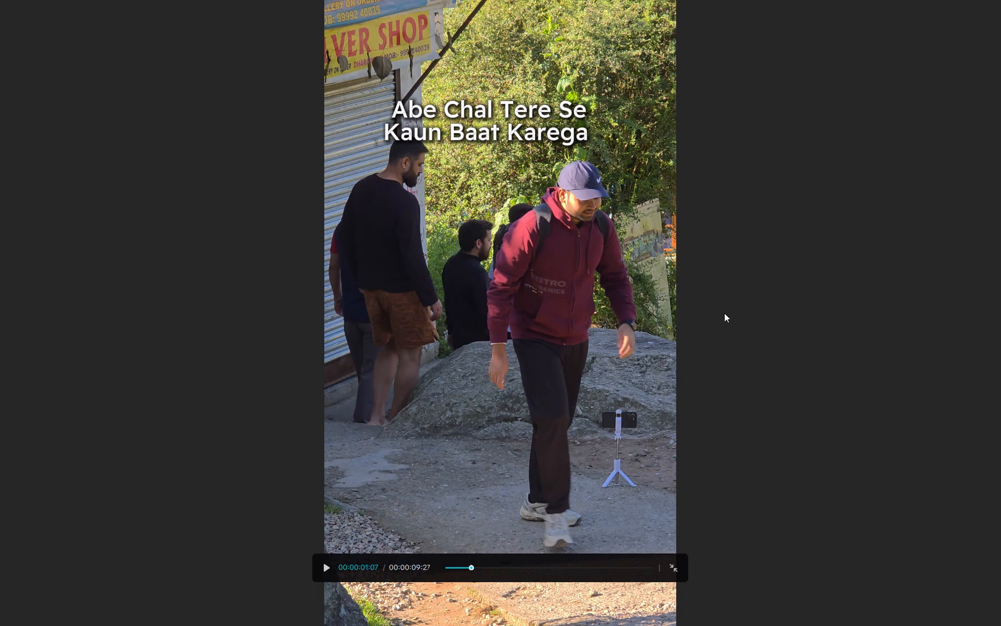
{"action": "key", "text": "Escape"}
Play the sequence from 00:00:00:00 through to the mountain photo to review the styled caption.
{"action": "left_click", "coordinate": [222, 417]}
{"action": "left_click_drag", "start_coordinate": [222, 417], "coordinate": [0, 486]}
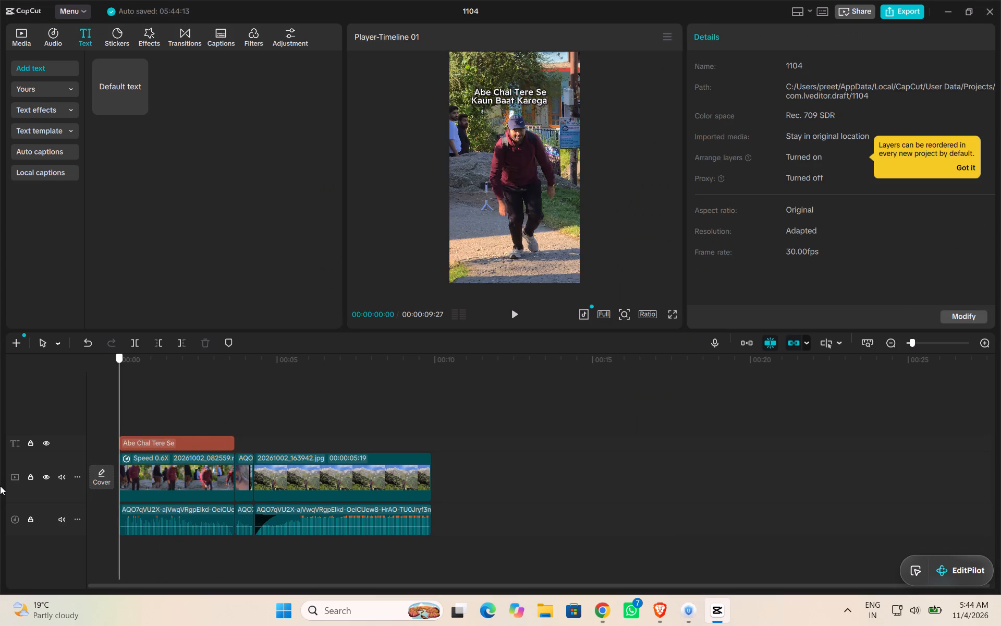
{"action": "left_click_drag", "start_coordinate": [0, 486], "coordinate": [0, 496]}
{"action": "key", "text": "space"}
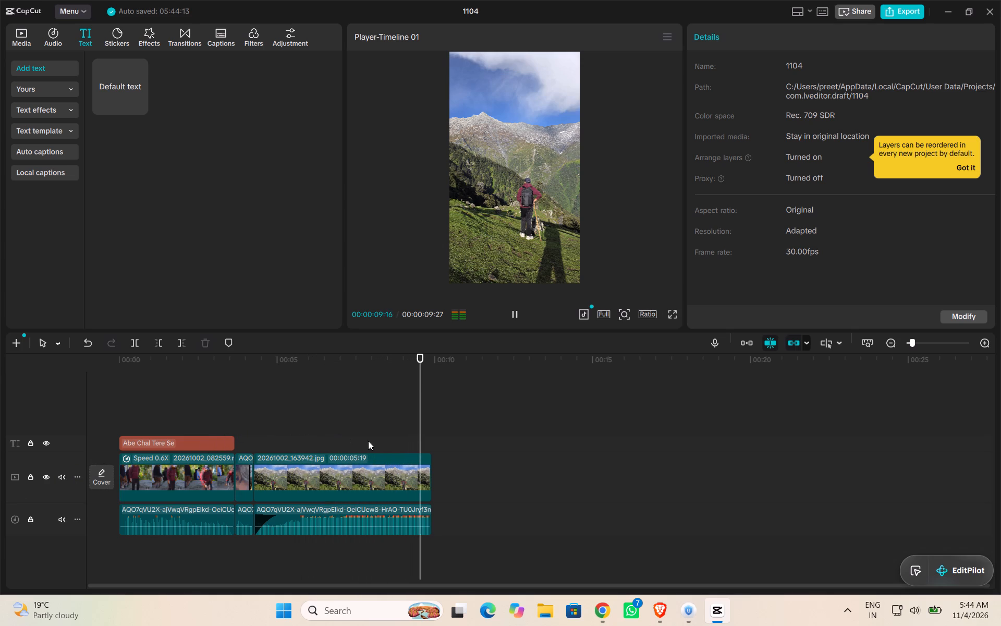
Trim the end of the mountain photo and its audio together at 00:00:08:14.
{"action": "left_click", "coordinate": [383, 441]}
{"action": "left_click", "coordinate": [383, 441]}
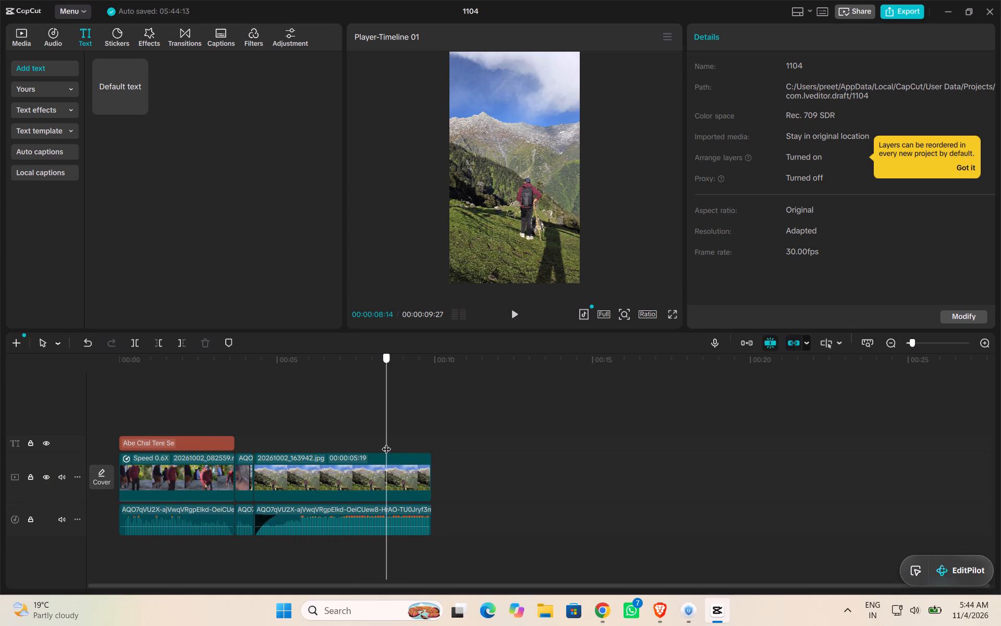
{"action": "left_click_drag", "start_coordinate": [361, 420], "coordinate": [409, 565]}
{"action": "left_click", "coordinate": [187, 339]}
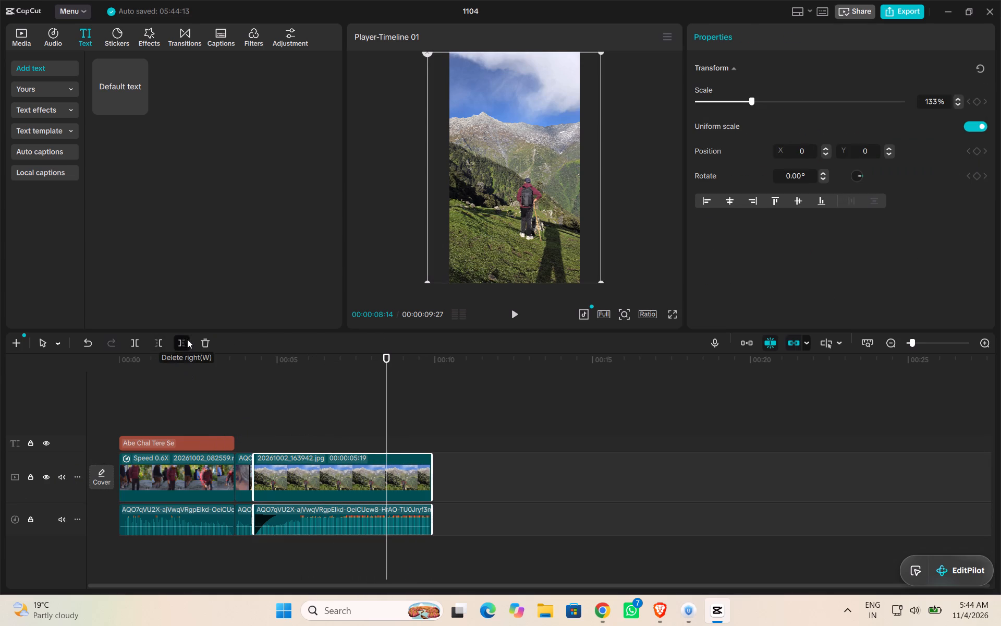
Play the shortened sequence from the start into the monkey picture, and park the playhead at 00:00:01:05.
{"action": "left_click", "coordinate": [245, 374]}
{"action": "left_click_drag", "start_coordinate": [245, 374], "coordinate": [0, 410]}
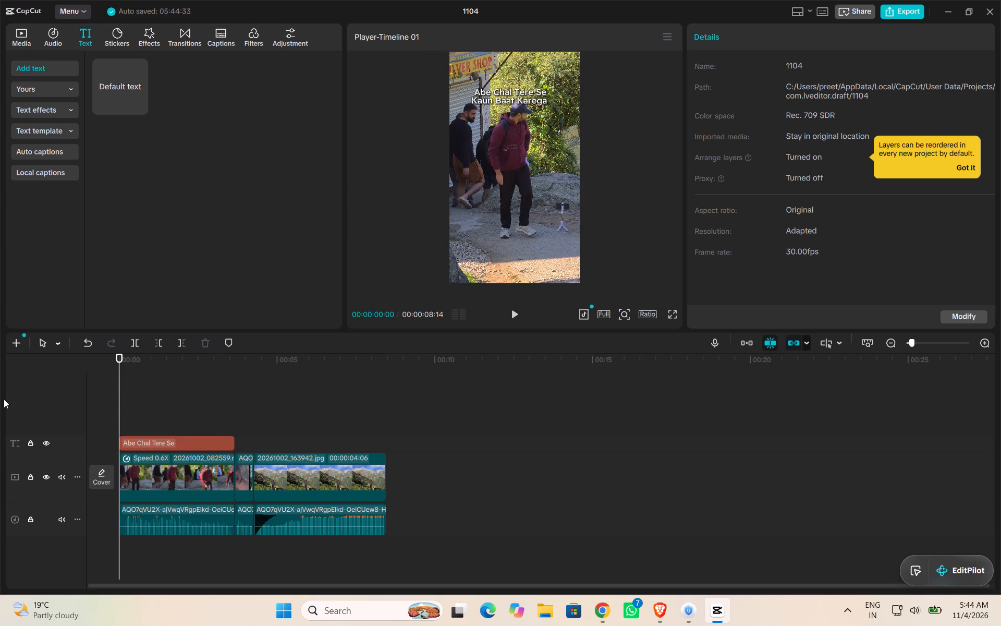
{"action": "key", "text": "space"}
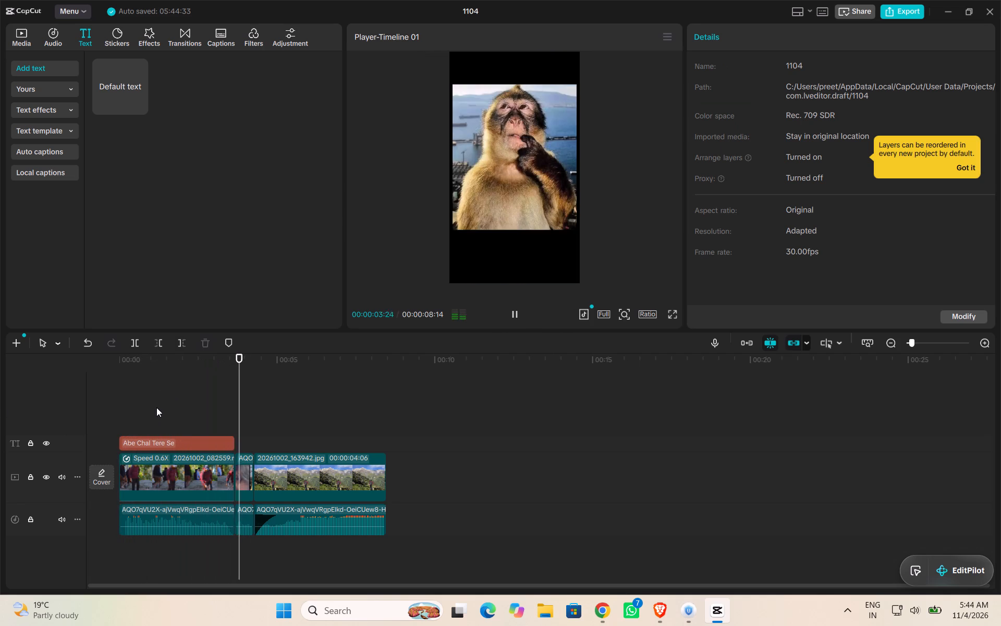
{"action": "left_click", "coordinate": [156, 407]}
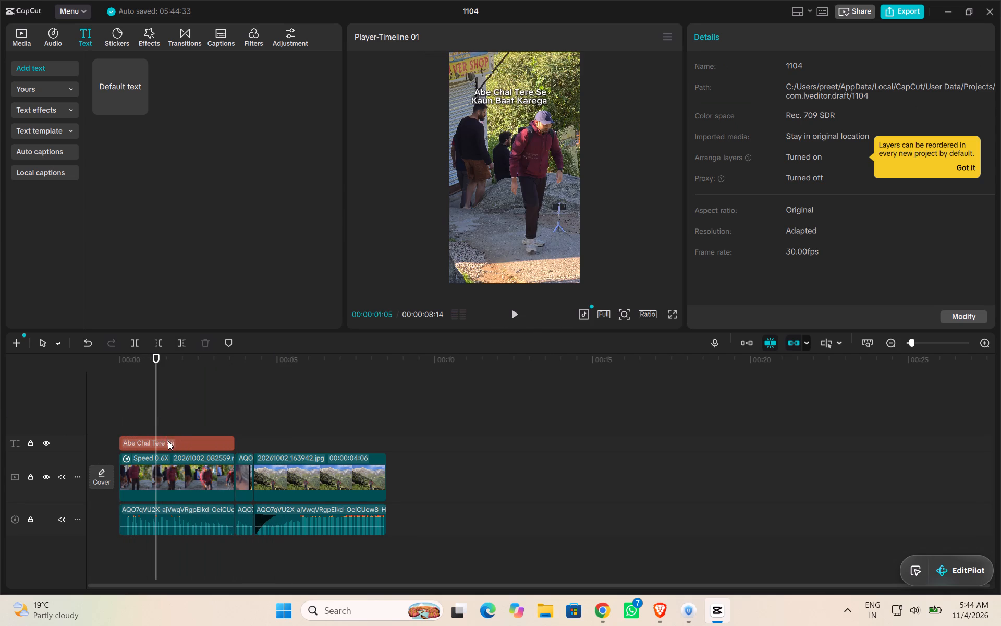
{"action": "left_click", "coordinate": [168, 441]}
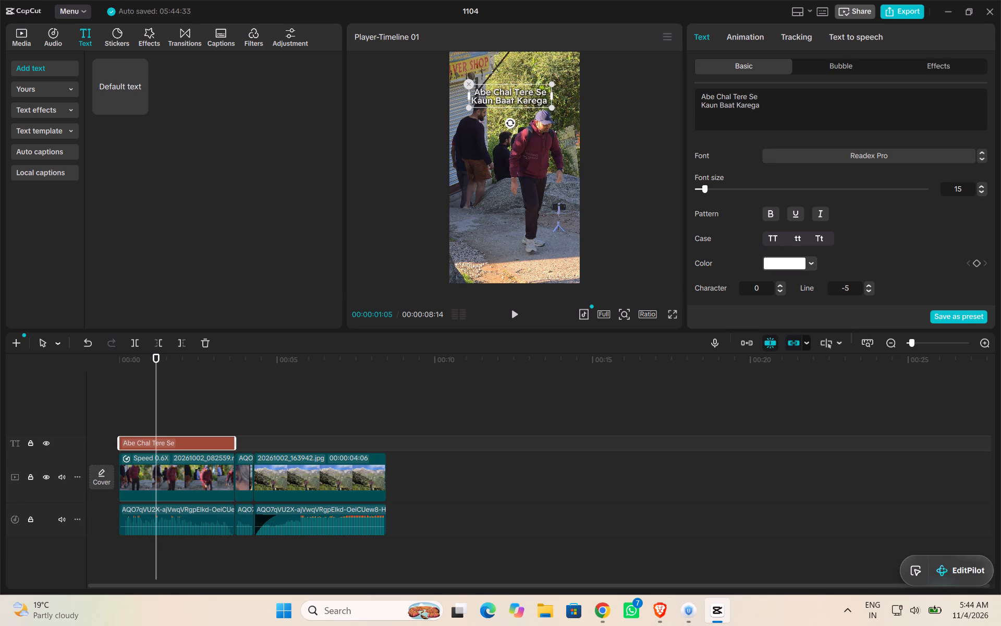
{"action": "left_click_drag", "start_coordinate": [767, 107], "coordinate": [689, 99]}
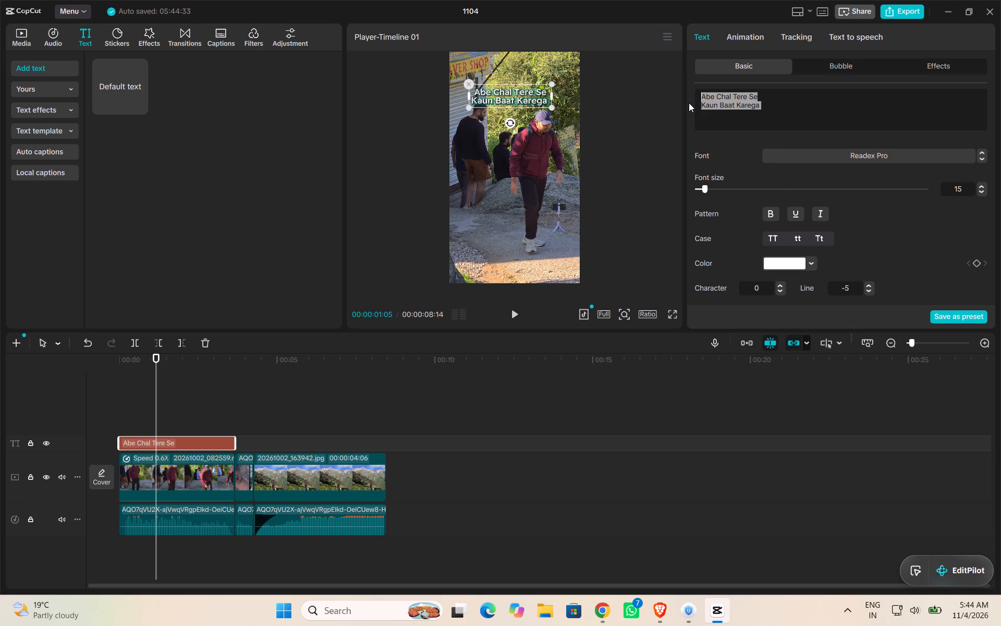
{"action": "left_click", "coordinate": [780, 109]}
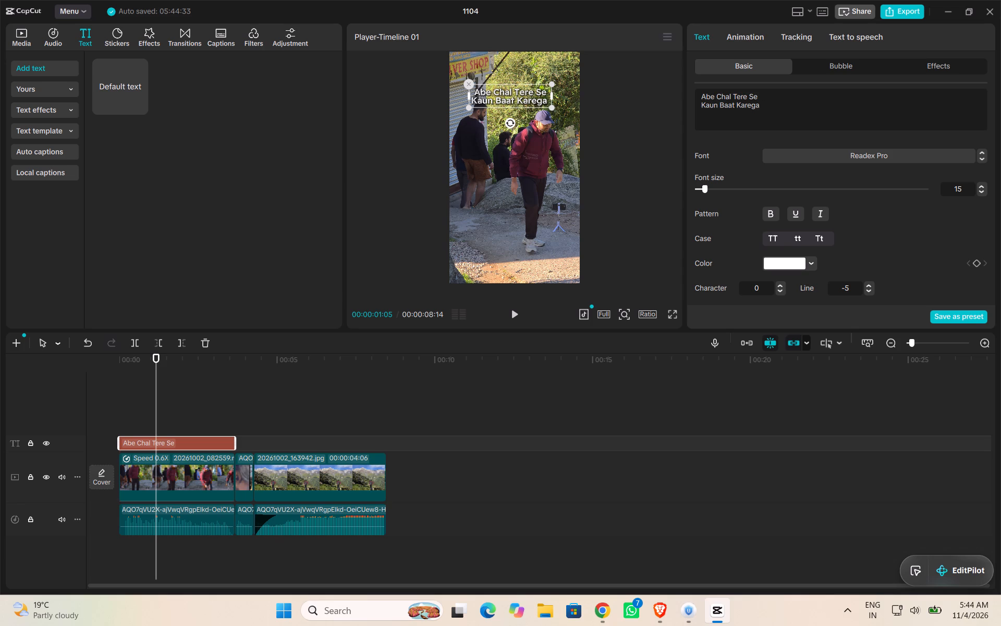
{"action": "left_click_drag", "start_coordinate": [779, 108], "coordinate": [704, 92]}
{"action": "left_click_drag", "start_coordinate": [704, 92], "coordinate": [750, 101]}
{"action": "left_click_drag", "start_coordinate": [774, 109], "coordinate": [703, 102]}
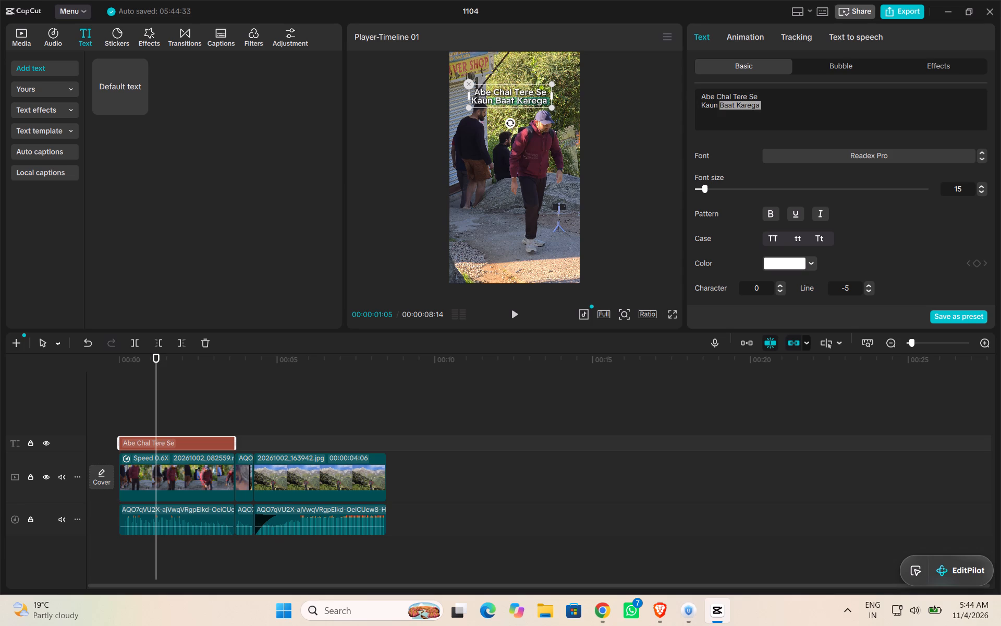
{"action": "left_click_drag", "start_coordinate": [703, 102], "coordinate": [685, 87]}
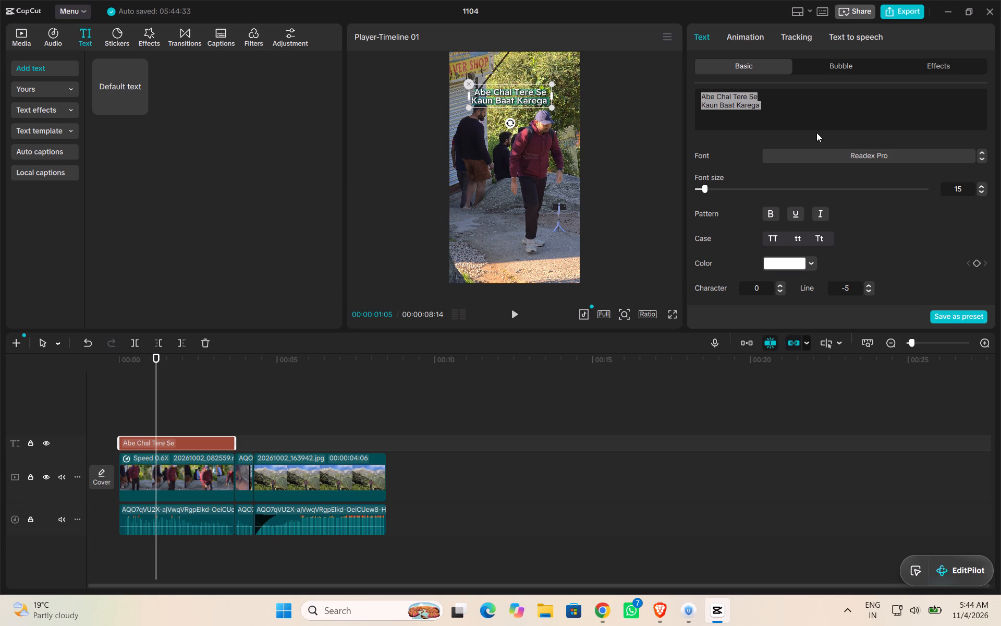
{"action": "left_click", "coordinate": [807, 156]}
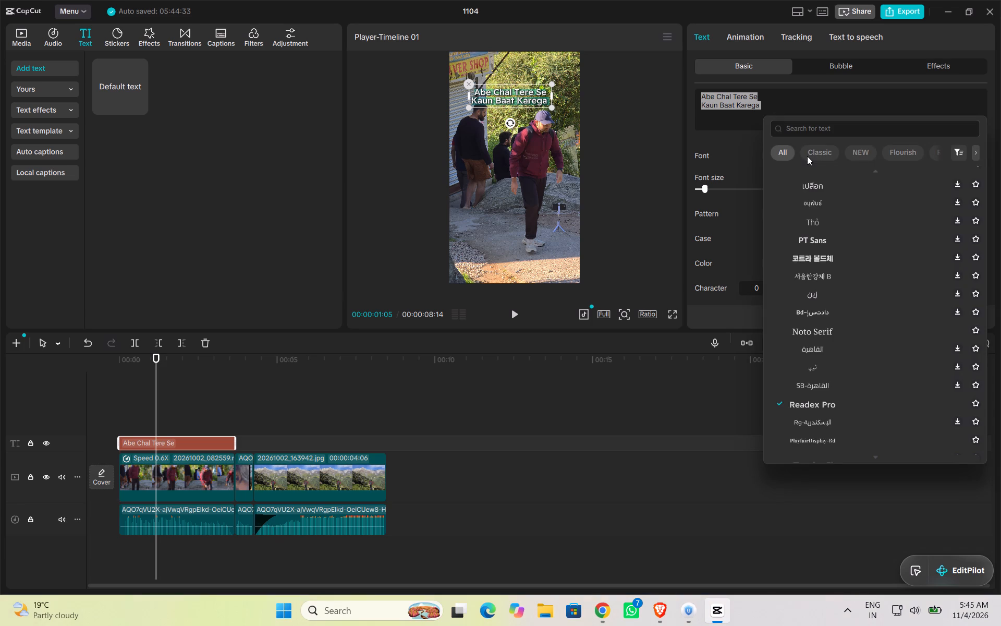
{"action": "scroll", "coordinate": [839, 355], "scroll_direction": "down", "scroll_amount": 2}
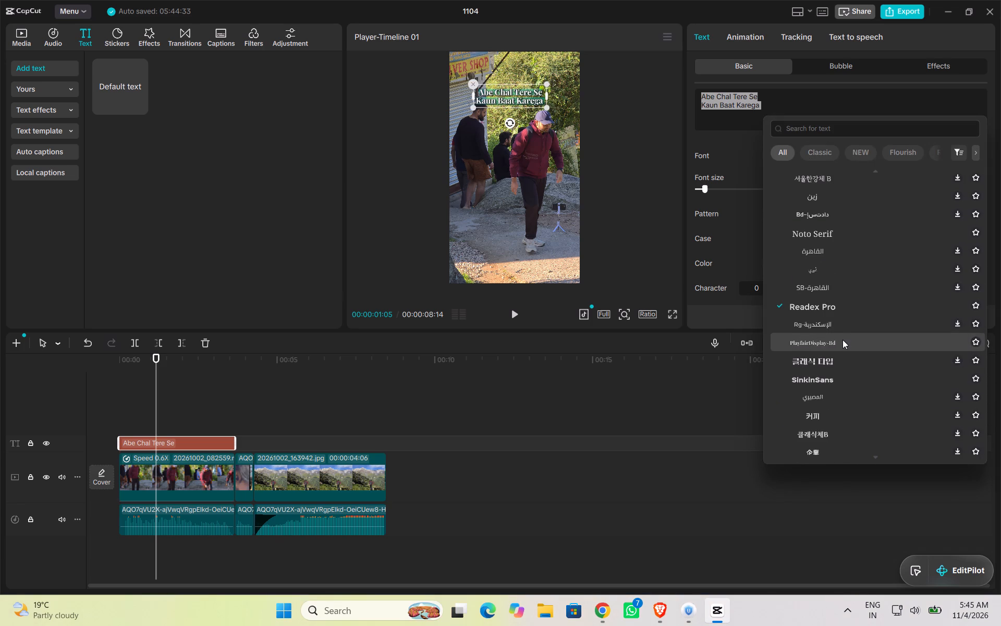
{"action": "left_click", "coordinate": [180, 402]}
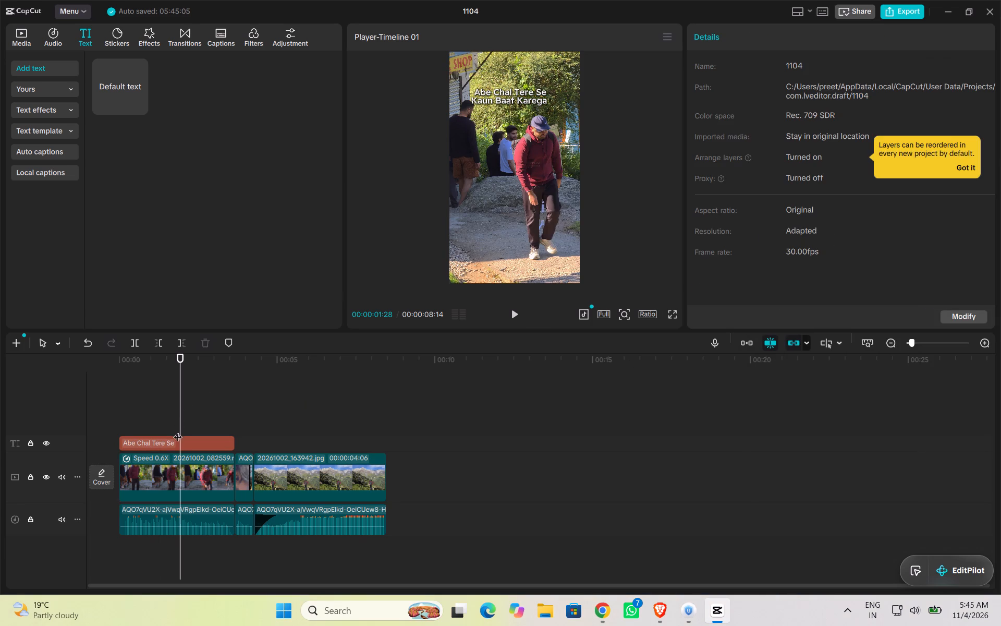
Change the "Abe Chal Tere Se Kaun Baat Karega" caption's font to SinkinSans and its line spacing to 0.
{"action": "left_click", "coordinate": [178, 443]}
{"action": "left_click", "coordinate": [807, 152]}
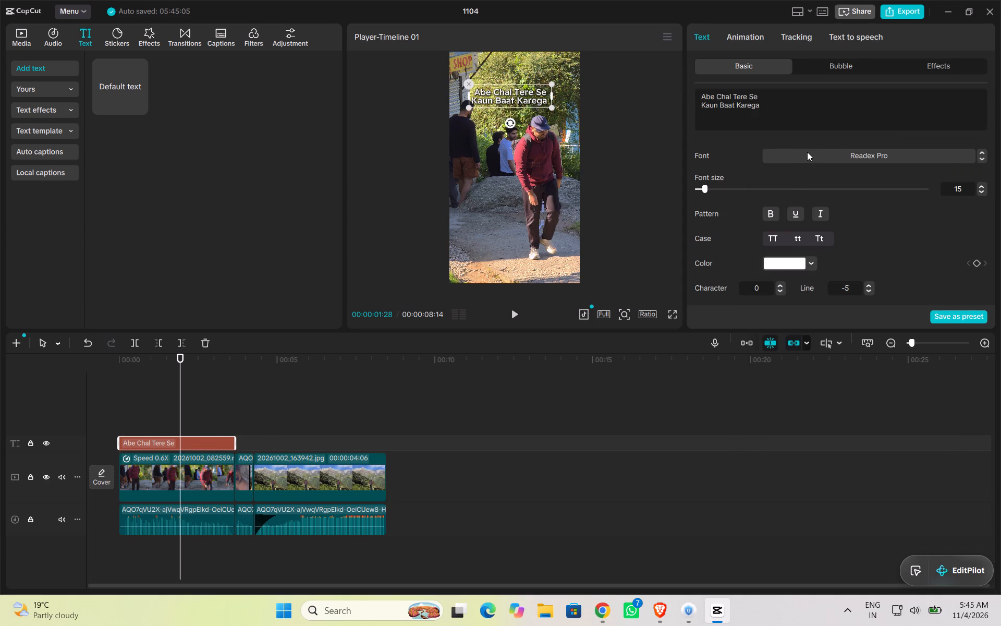
{"action": "scroll", "coordinate": [832, 276], "scroll_direction": "down", "scroll_amount": 2}
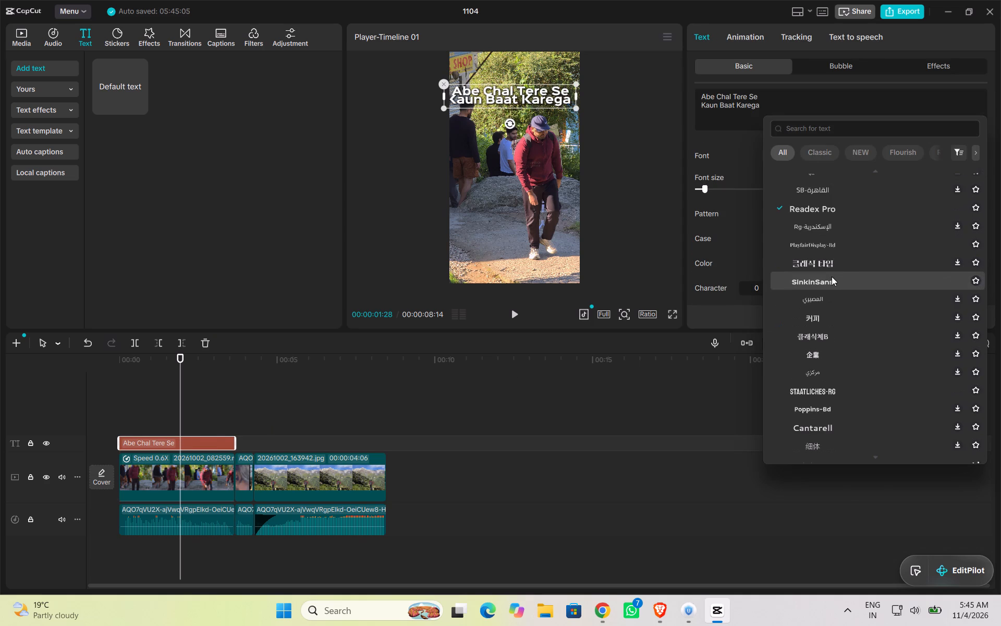
{"action": "left_click", "coordinate": [832, 276]}
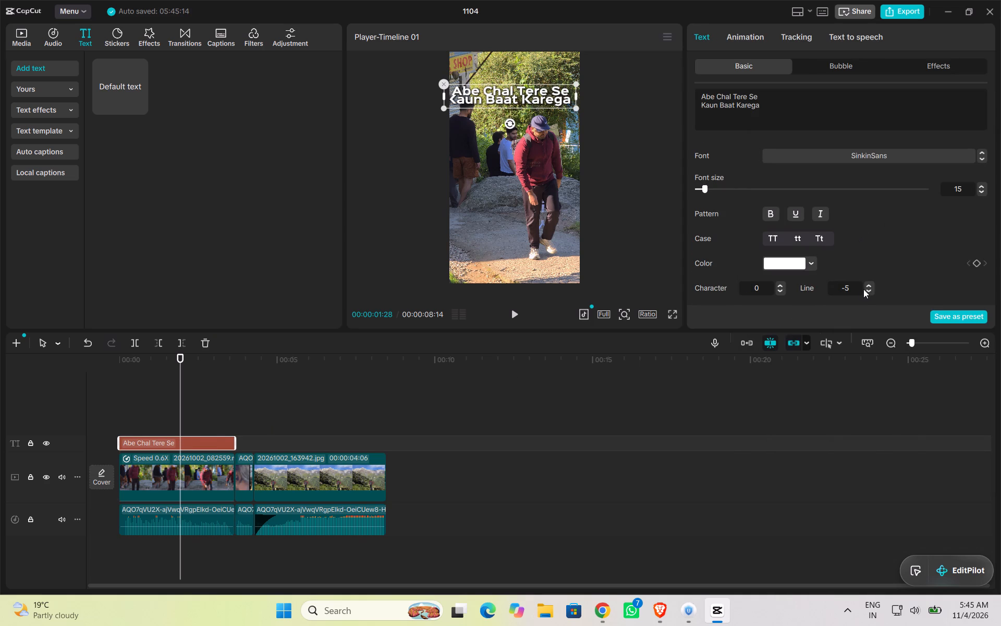
{"action": "left_click", "coordinate": [869, 290]}
{"action": "triple_click", "coordinate": [869, 286]}
{"action": "double_click", "coordinate": [869, 286]}
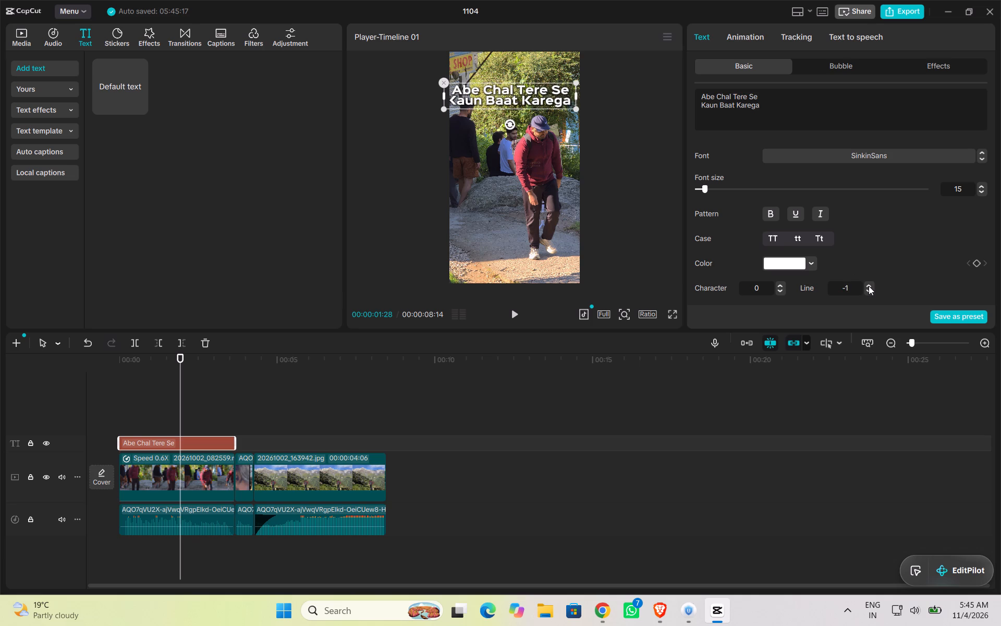
{"action": "left_click", "coordinate": [869, 286]}
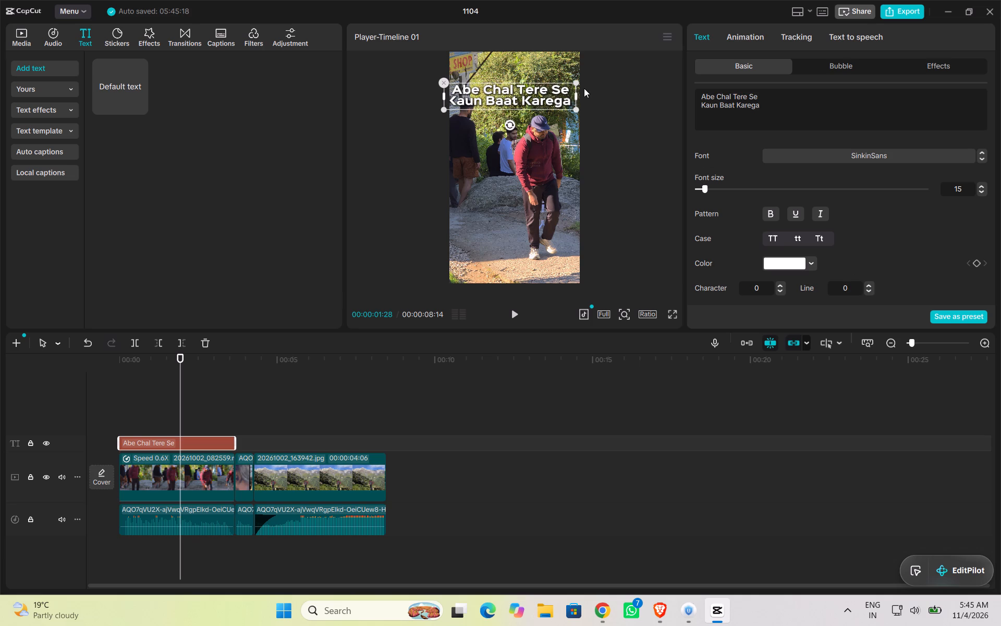
Scale the caption down slightly, centre it horizontally in the upper part of the frame, and check it in full screen.
{"action": "left_click_drag", "start_coordinate": [571, 85], "coordinate": [558, 99]}
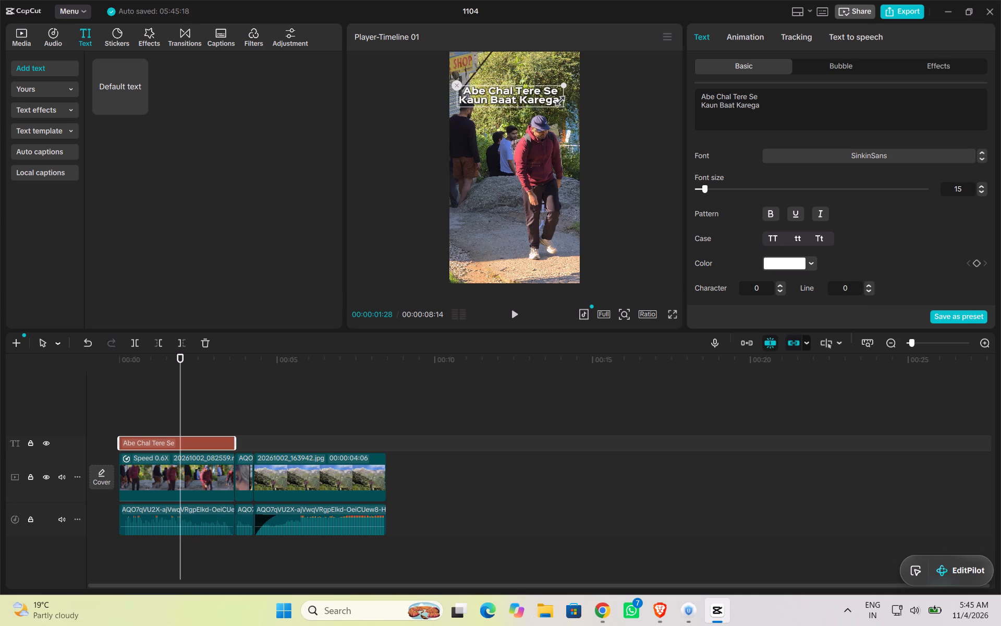
{"action": "left_click_drag", "start_coordinate": [558, 99], "coordinate": [562, 95]}
{"action": "left_click", "coordinate": [544, 95]}
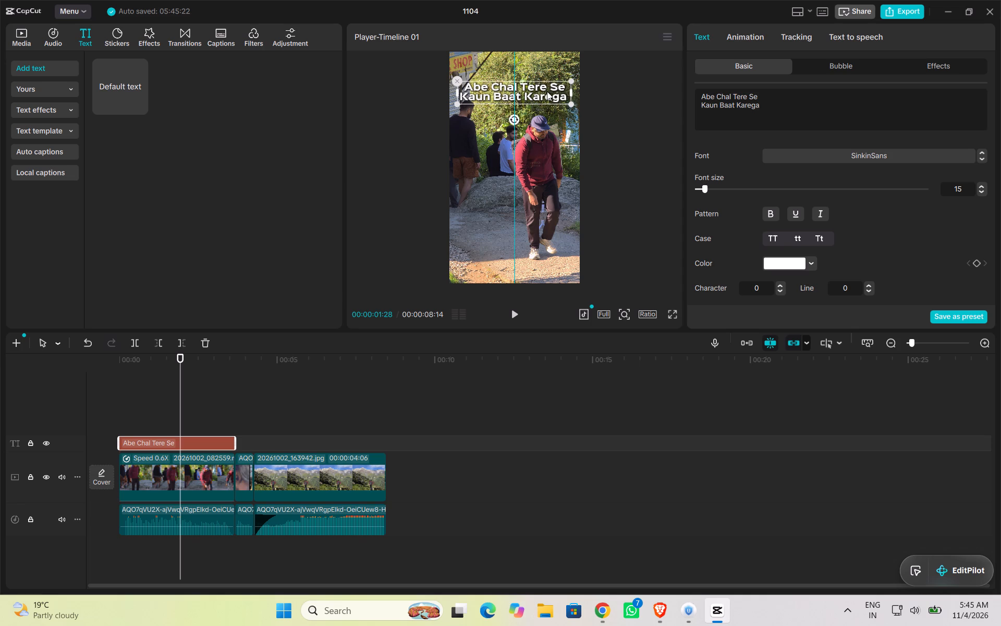
{"action": "left_click", "coordinate": [678, 313]}
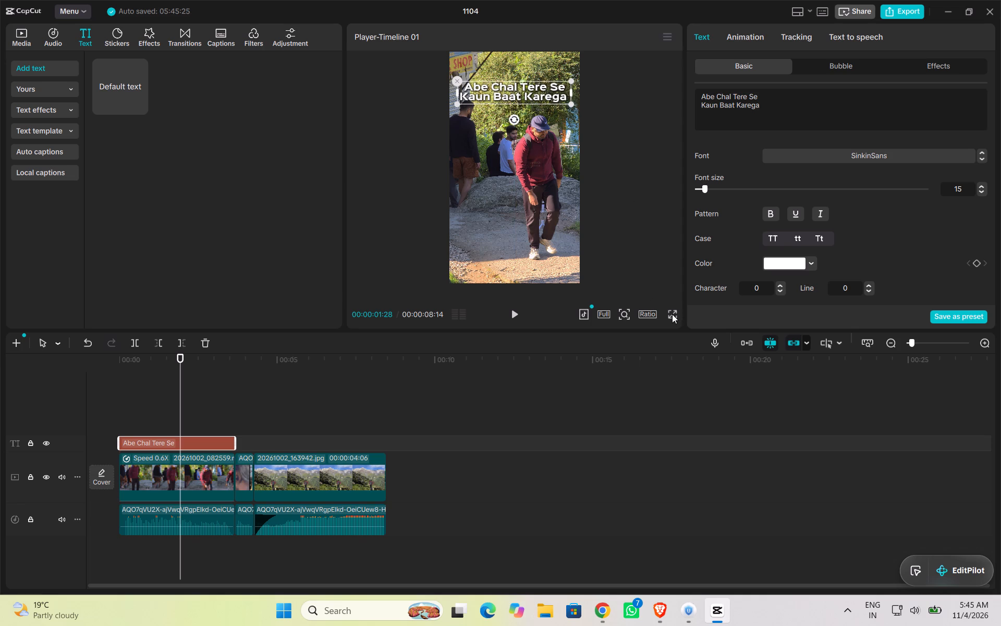
{"action": "left_click", "coordinate": [672, 314]}
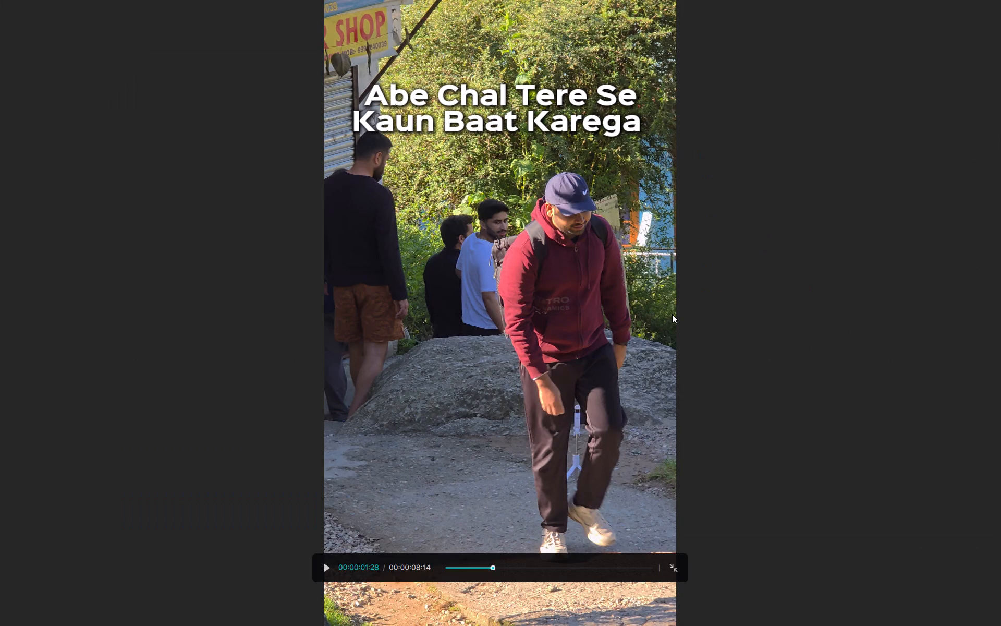
{"action": "key", "text": "Escape"}
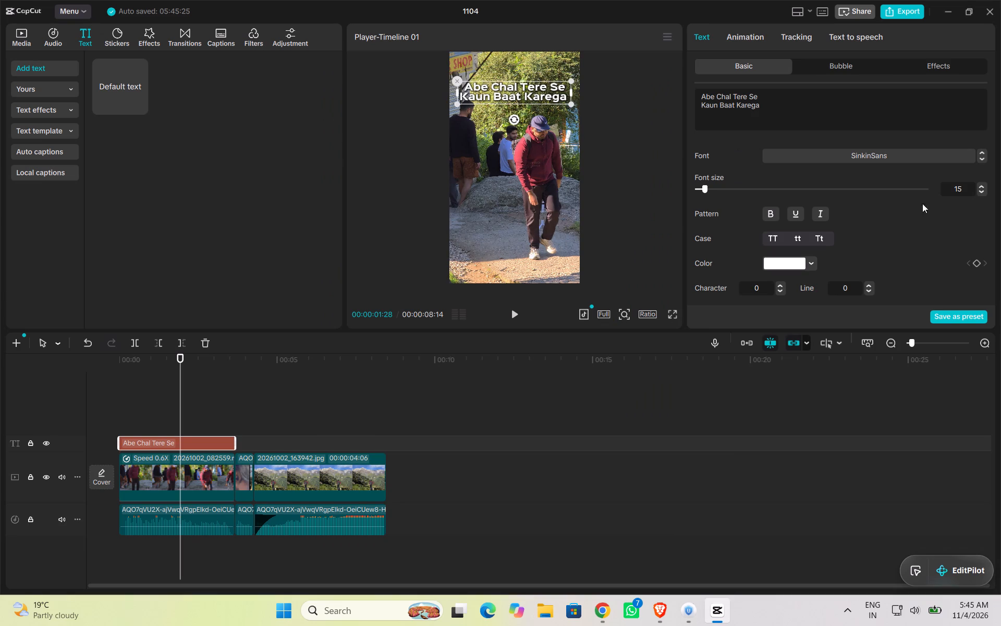
Reduce the first caption's font size to 12.
{"action": "double_click", "coordinate": [979, 191]}
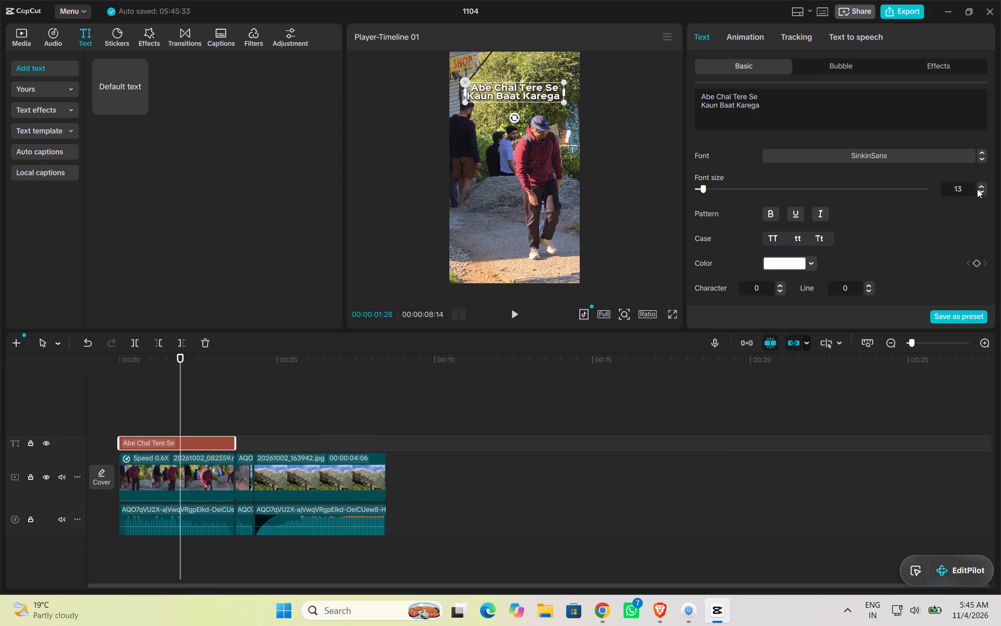
{"action": "left_click", "coordinate": [980, 190]}
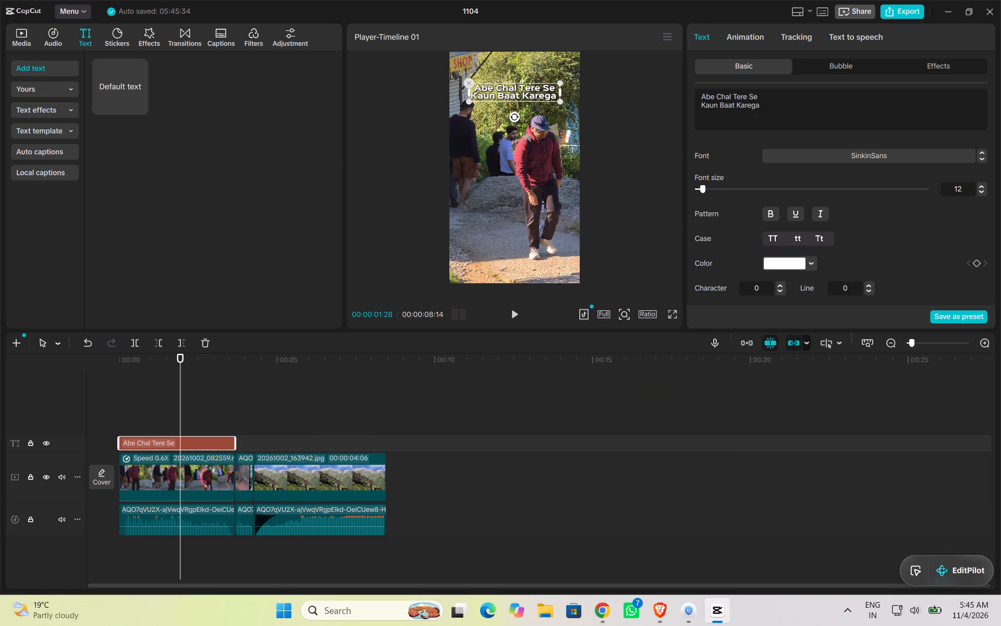
Switch the workspace to the Vertical layout and widen the player area for a larger preview.
{"action": "left_click", "coordinate": [807, 9]}
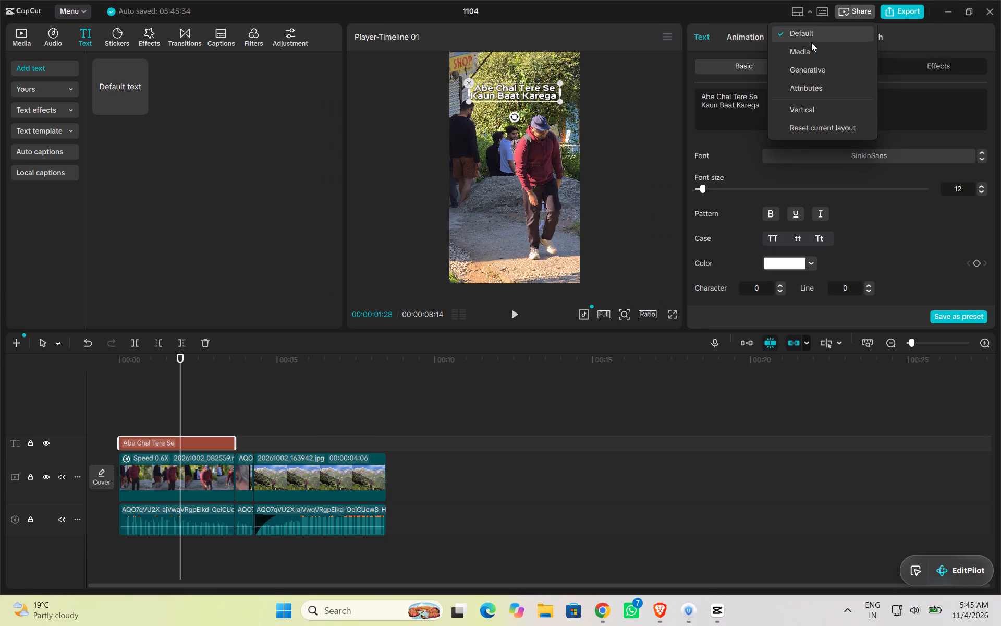
{"action": "left_click", "coordinate": [808, 109]}
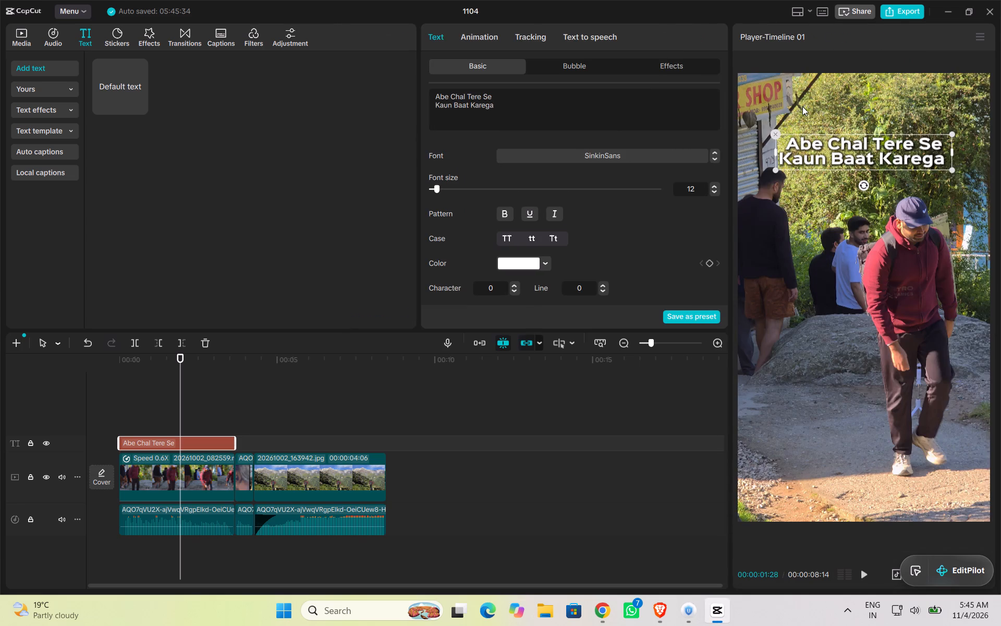
{"action": "left_click_drag", "start_coordinate": [731, 129], "coordinate": [692, 143]}
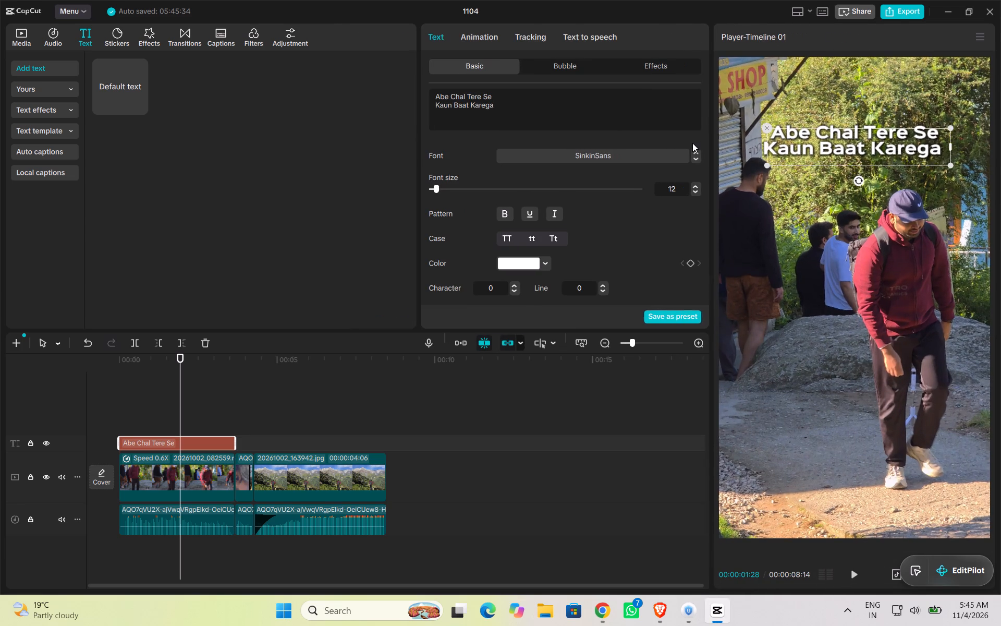
{"action": "left_click_drag", "start_coordinate": [692, 143], "coordinate": [689, 145]}
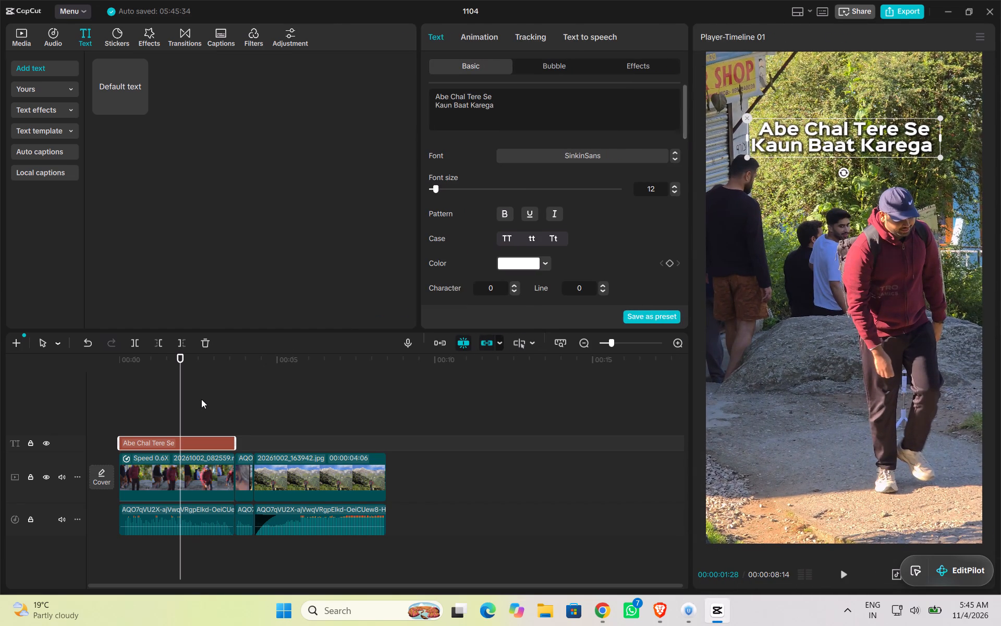
Play the sequence from 00:00:00:00 to review the restyled caption over the footage.
{"action": "left_click", "coordinate": [201, 399]}
{"action": "left_click_drag", "start_coordinate": [201, 399], "coordinate": [5, 413]}
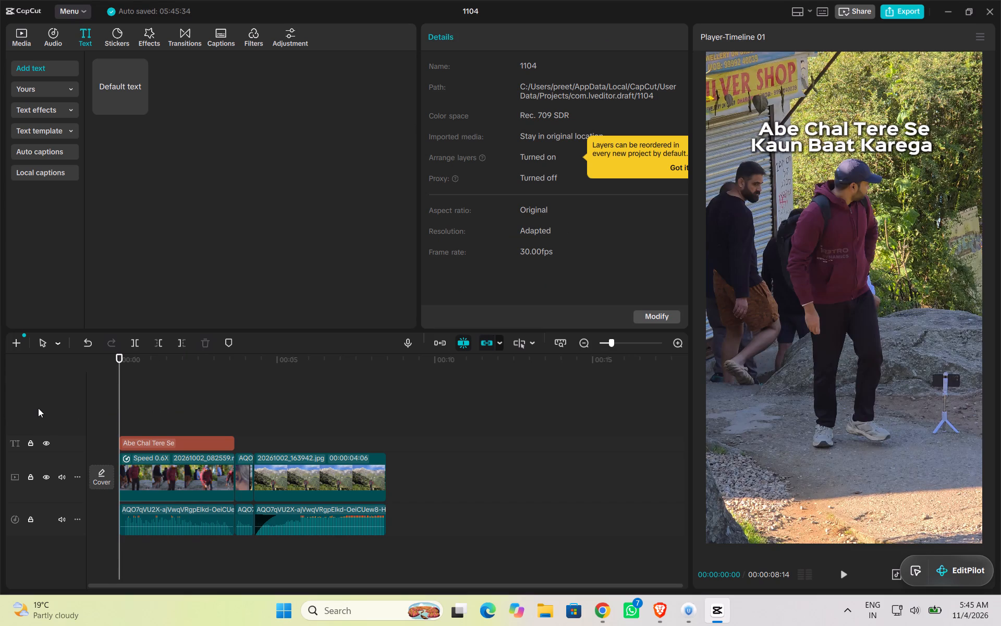
{"action": "key", "text": "space"}
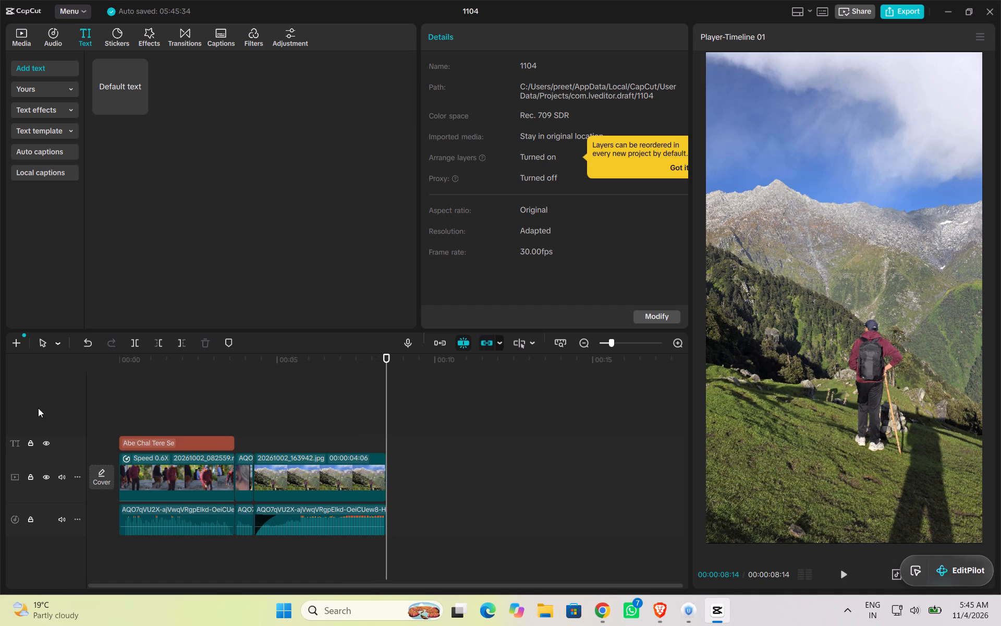
Put the playhead at the mountain photo's start, 00:00:04:08, and check the mountain shot's caption in the Instagram reel in Chrome, returning to CapCut.
{"action": "left_click", "coordinate": [254, 418]}
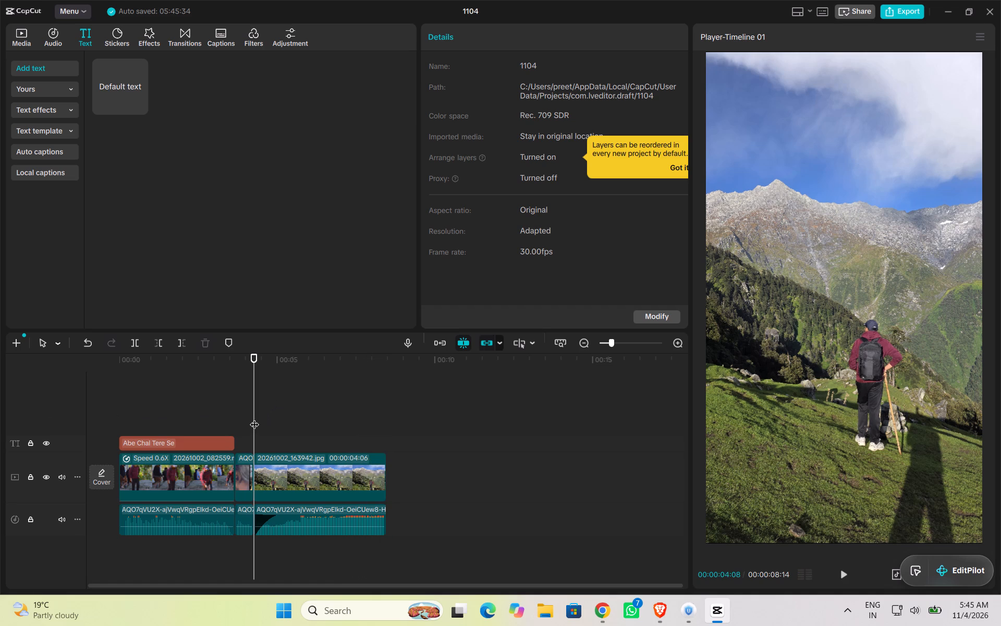
{"action": "left_click", "coordinate": [604, 624]}
{"action": "left_click", "coordinate": [497, 248]}
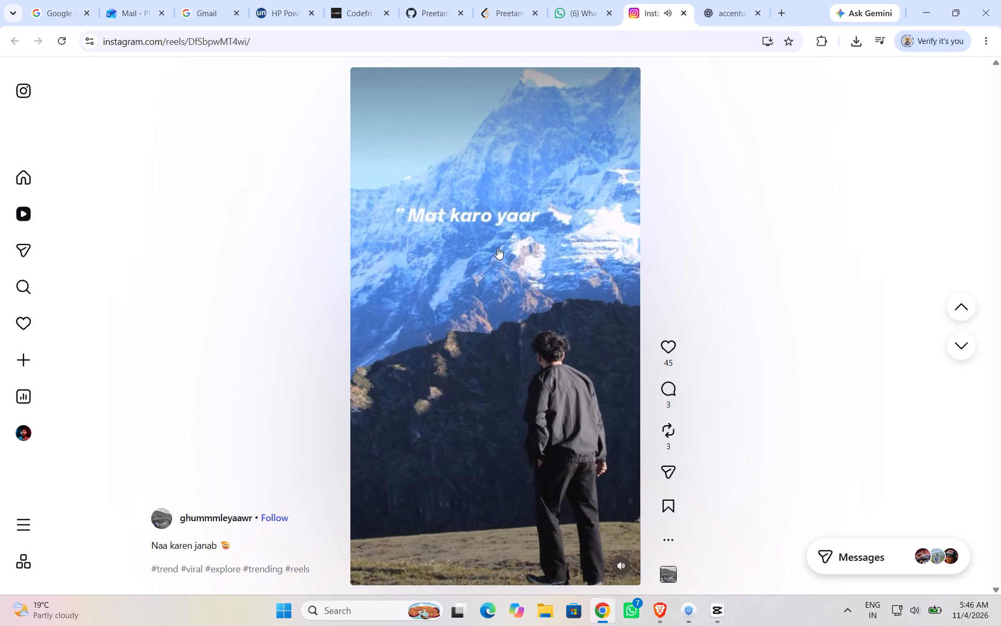
{"action": "left_click", "coordinate": [497, 248]}
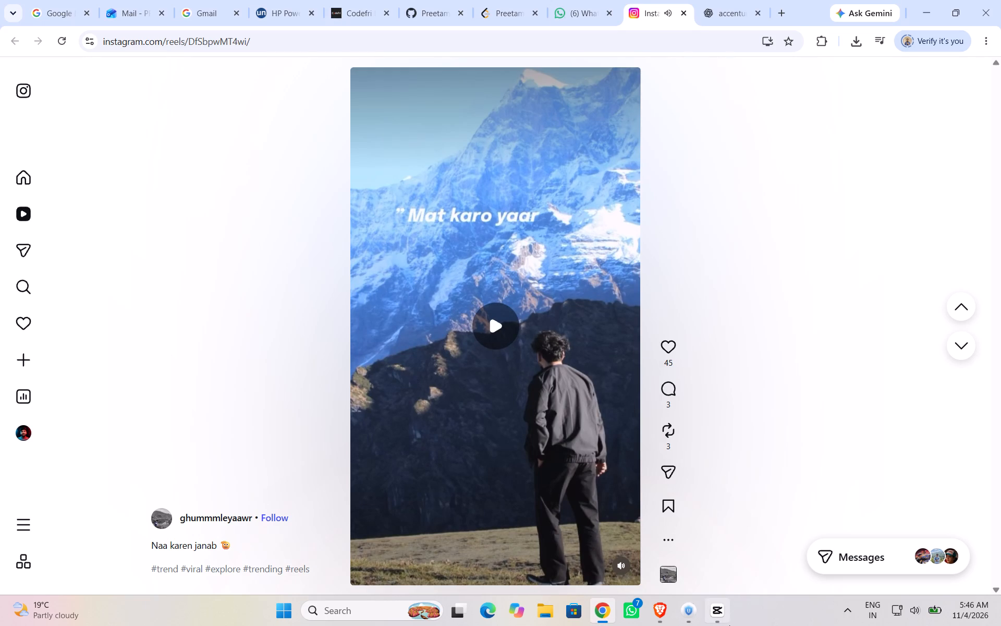
{"action": "left_click", "coordinate": [729, 609]}
{"action": "left_click", "coordinate": [177, 414]}
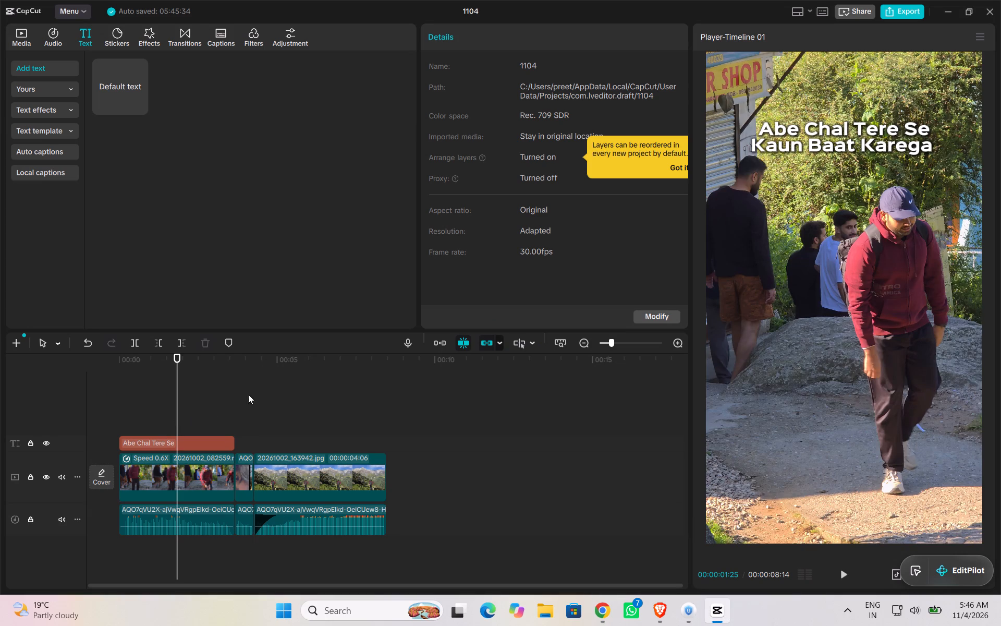
{"action": "left_click", "coordinate": [252, 425]}
{"action": "left_click", "coordinate": [599, 615]}
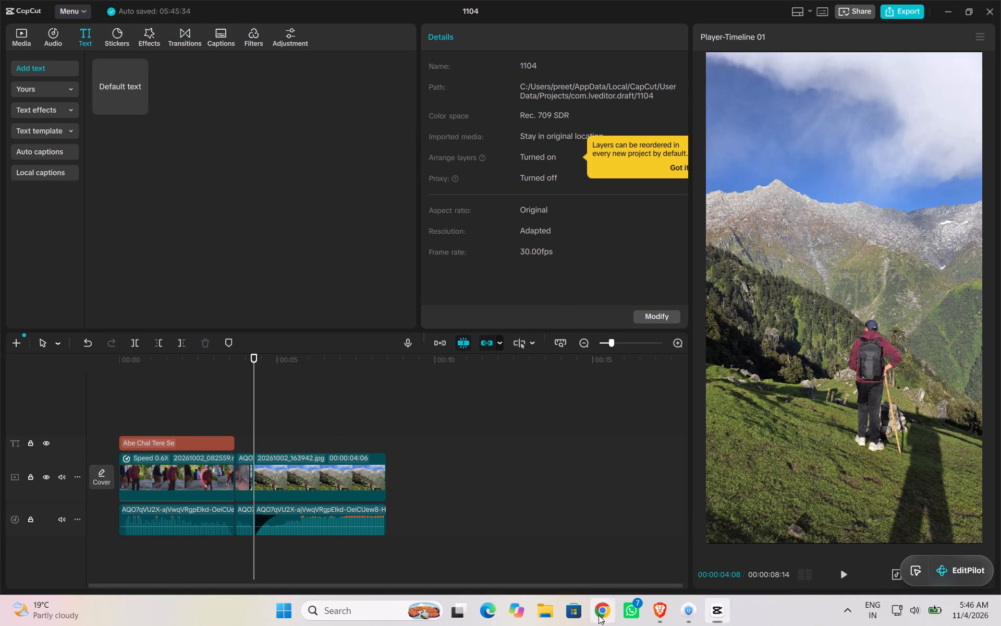
{"action": "left_click", "coordinate": [498, 331]}
{"action": "left_click", "coordinate": [498, 331]}
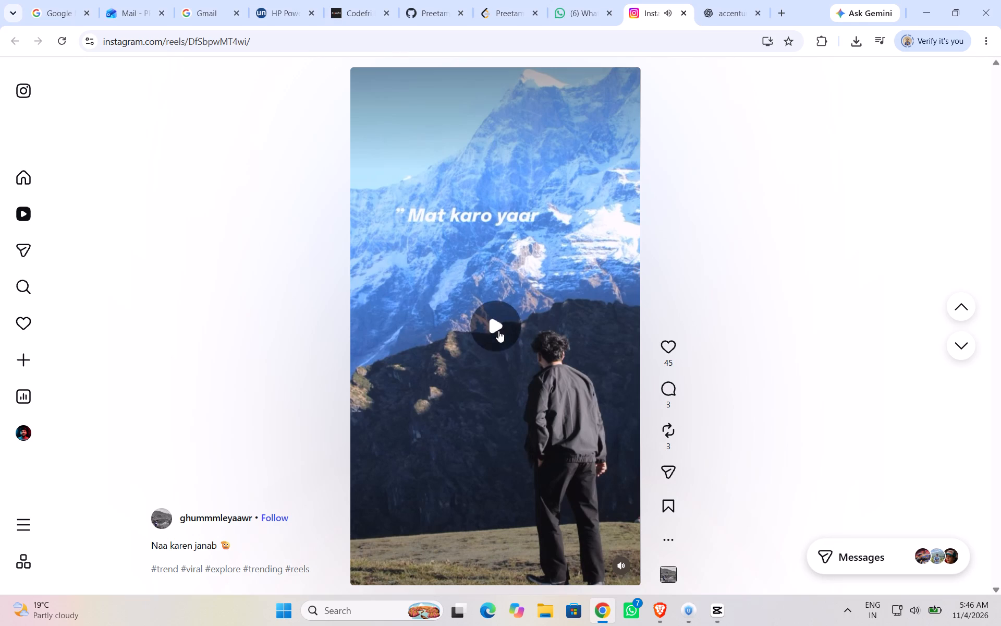
{"action": "left_click", "coordinate": [713, 613]}
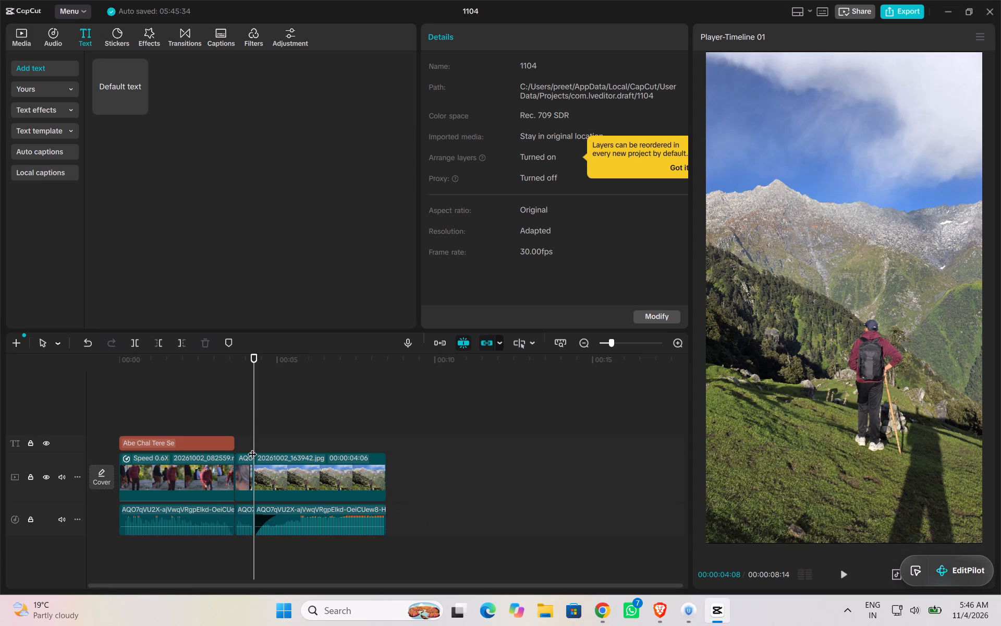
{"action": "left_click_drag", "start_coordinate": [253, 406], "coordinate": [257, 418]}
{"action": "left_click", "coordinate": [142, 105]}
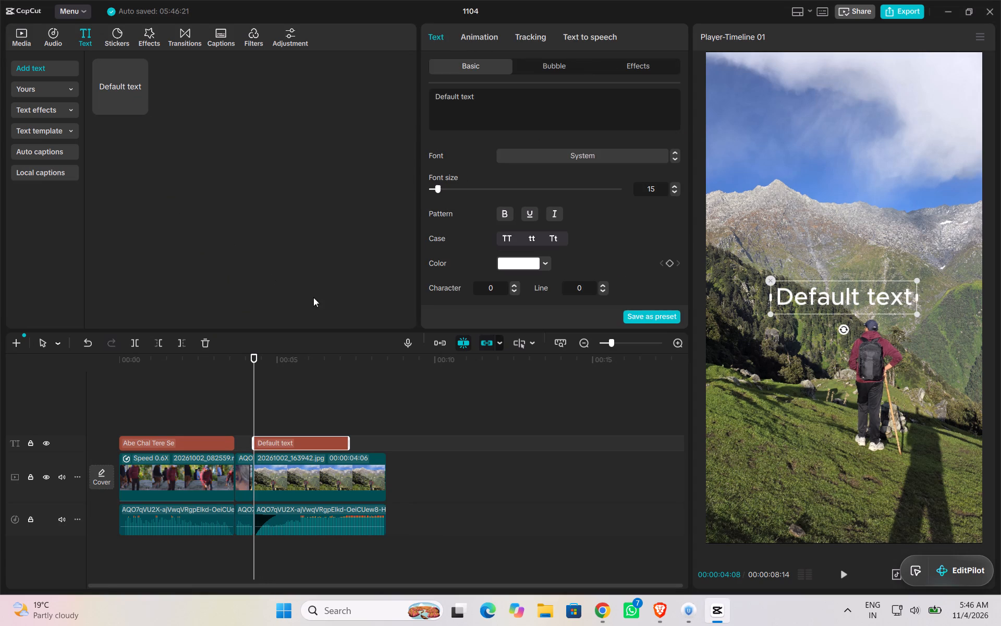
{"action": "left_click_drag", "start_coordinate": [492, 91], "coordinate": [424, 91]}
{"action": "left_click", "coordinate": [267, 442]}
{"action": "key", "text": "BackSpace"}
Copy the first caption to the mountain photo's start at 00:00:04:08 and change the copy's text to "Mat Karo Yaar".
{"action": "left_click", "coordinate": [205, 448]}
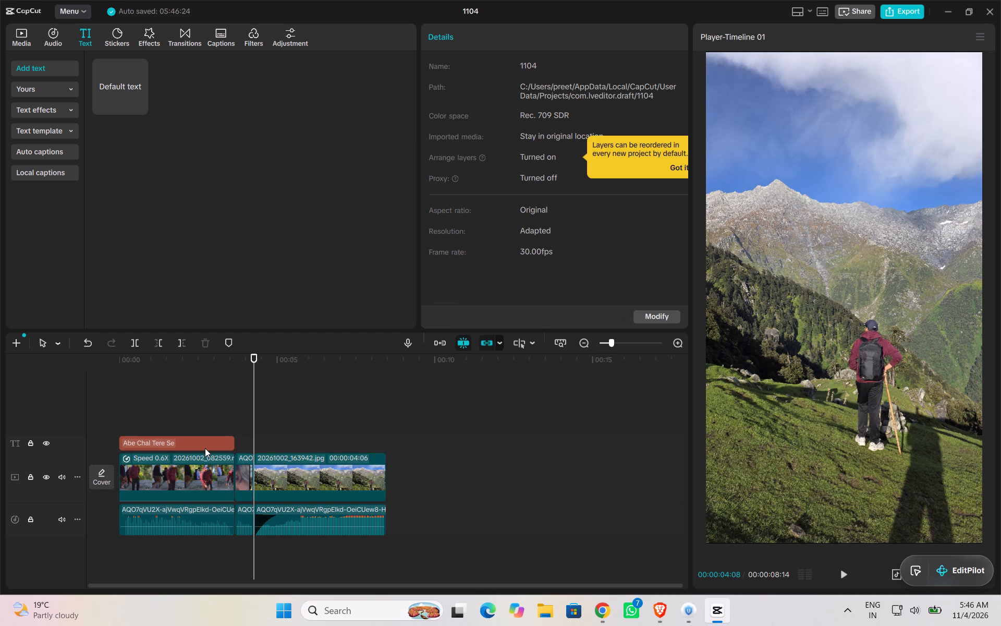
{"action": "key", "text": "ctrl+c"}
{"action": "key", "text": "ctrl+v"}
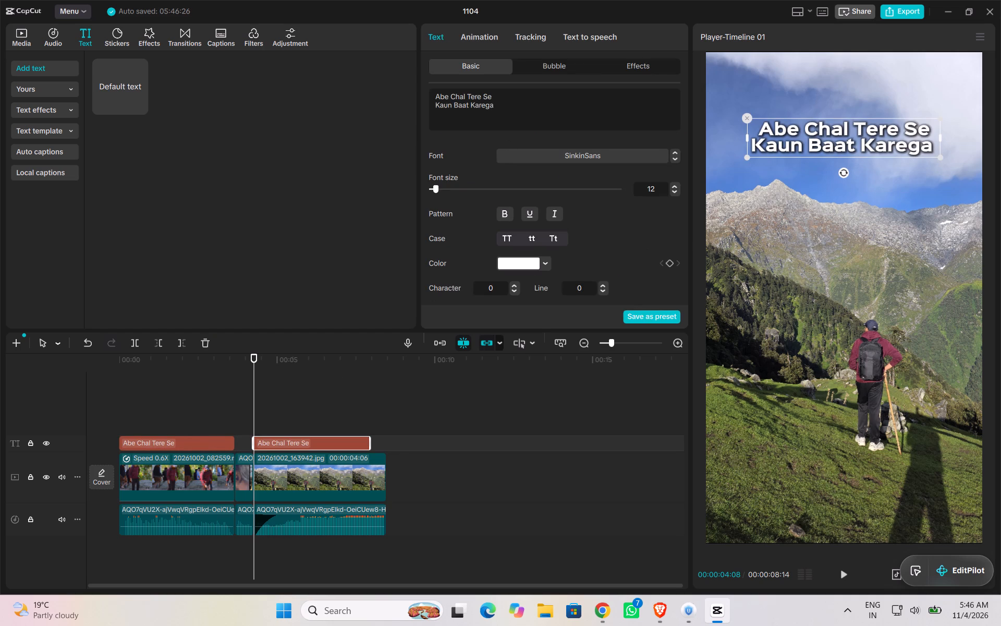
{"action": "left_click_drag", "start_coordinate": [509, 110], "coordinate": [426, 86]}
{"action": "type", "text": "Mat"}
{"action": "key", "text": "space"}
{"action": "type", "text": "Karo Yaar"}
Compare both captions in the preview, scale the "Mat Karo Yaar" caption up slightly and move it a little lower in the sky.
{"action": "left_click", "coordinate": [155, 424]}
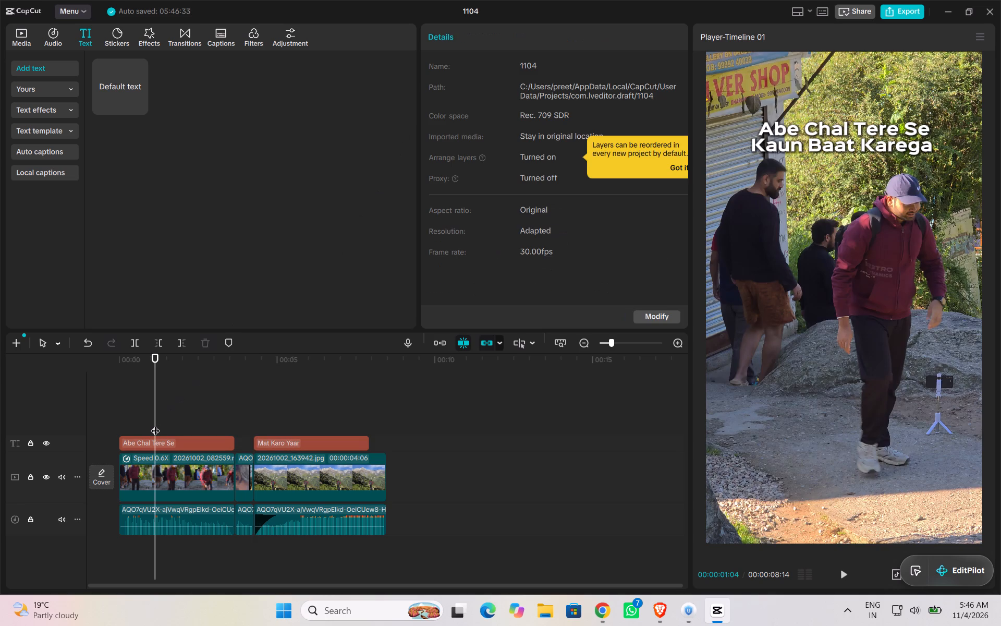
{"action": "left_click", "coordinate": [287, 414]}
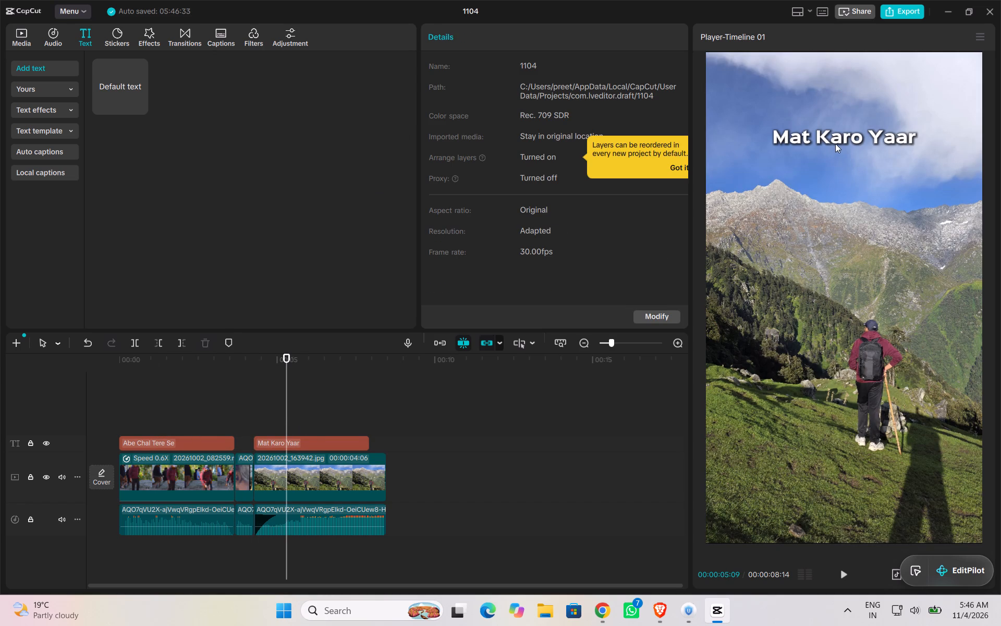
{"action": "left_click", "coordinate": [835, 143]}
{"action": "left_click_drag", "start_coordinate": [921, 149], "coordinate": [938, 159]}
{"action": "left_click_drag", "start_coordinate": [904, 146], "coordinate": [905, 155]}
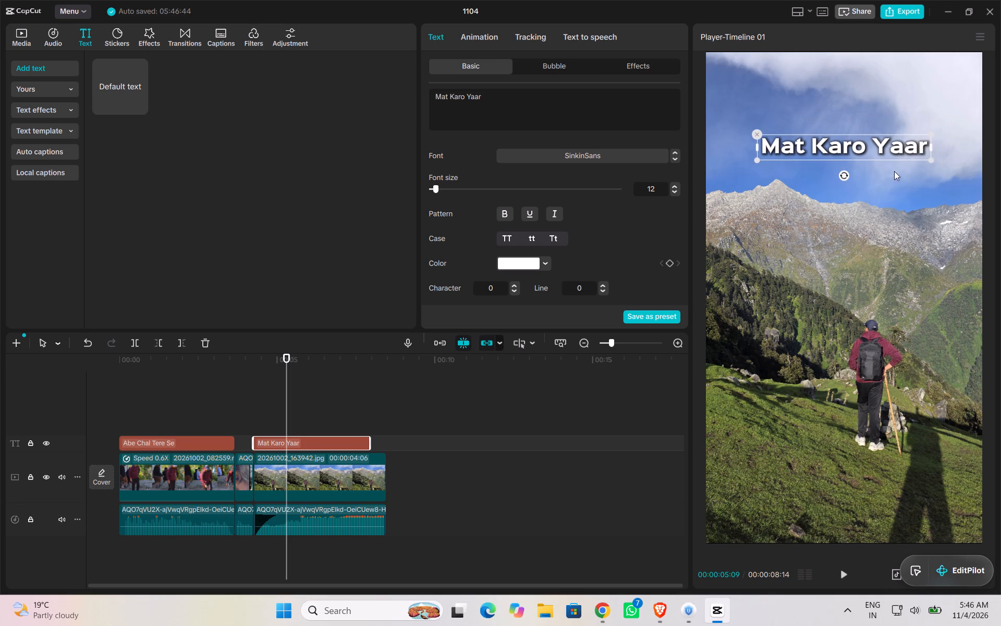
Extend the end of the "Mat Karo Yaar" caption to match the end of the mountain photo.
{"action": "left_click", "coordinate": [373, 440]}
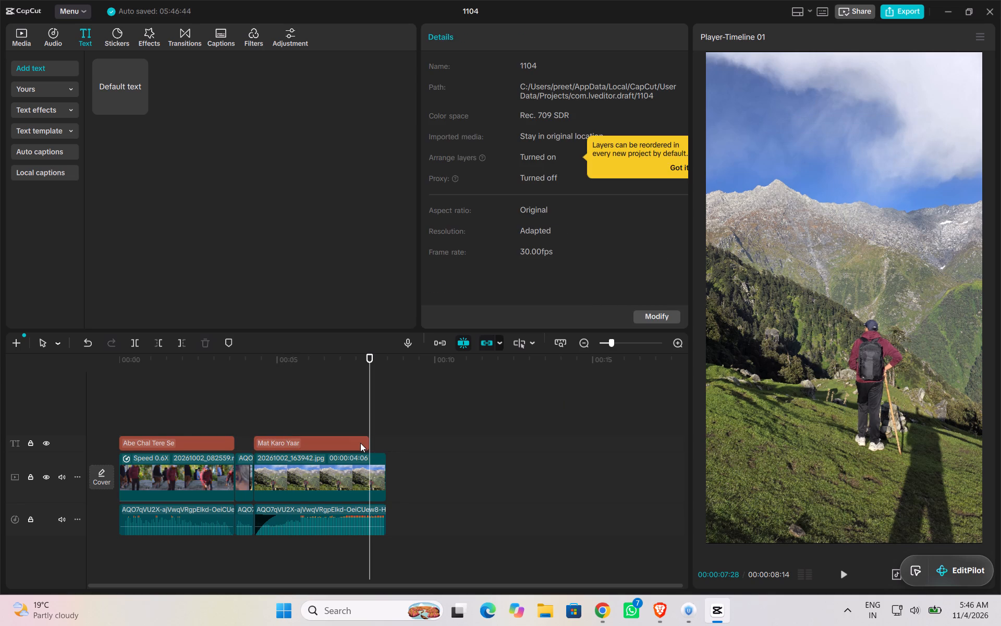
{"action": "left_click", "coordinate": [360, 443]}
{"action": "left_click_drag", "start_coordinate": [367, 441], "coordinate": [382, 444]}
Enlarge the monkey picture until it fills the full width of the frame.
{"action": "left_click", "coordinate": [240, 422]}
{"action": "left_click", "coordinate": [240, 464]}
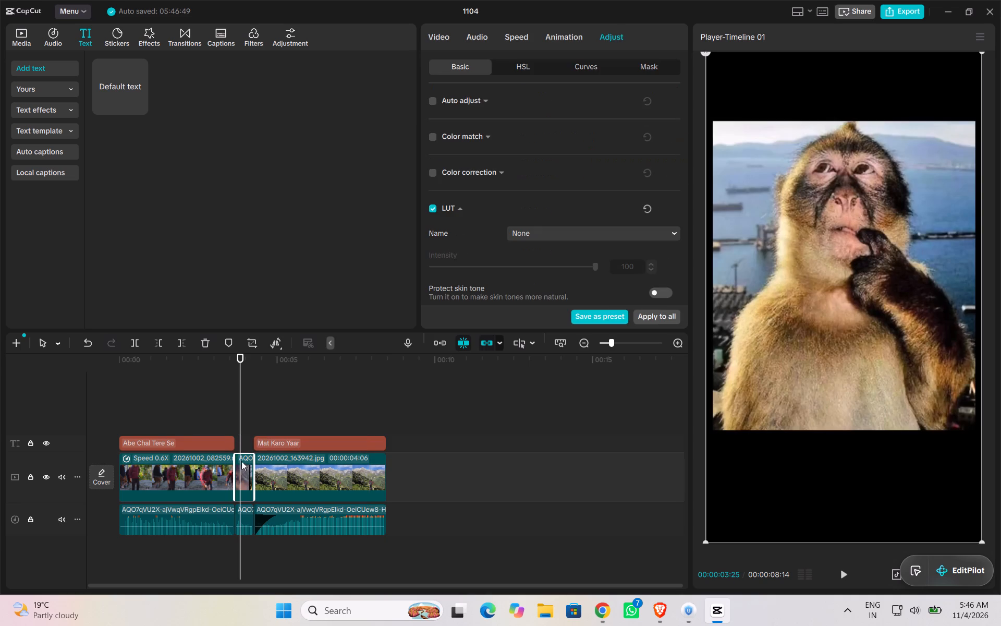
{"action": "left_click_drag", "start_coordinate": [705, 538], "coordinate": [687, 563]}
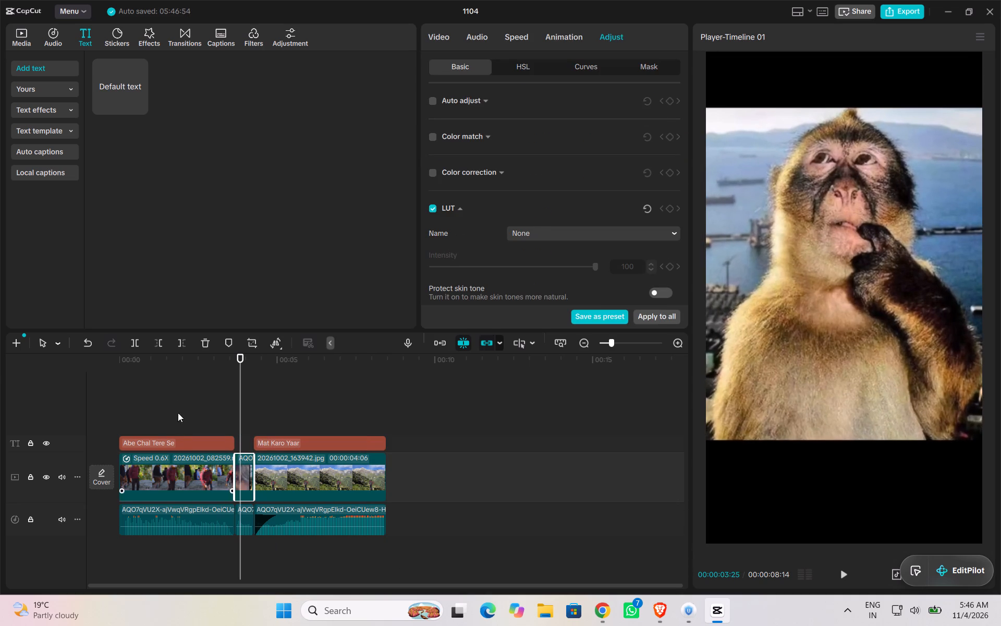
Play the finished sequence from 00:00:00:00 to the end repeatedly to review both captions, the monkey picture and the audio.
{"action": "left_click", "coordinate": [176, 401]}
{"action": "left_click_drag", "start_coordinate": [176, 401], "coordinate": [0, 413]}
{"action": "key", "text": "space"}
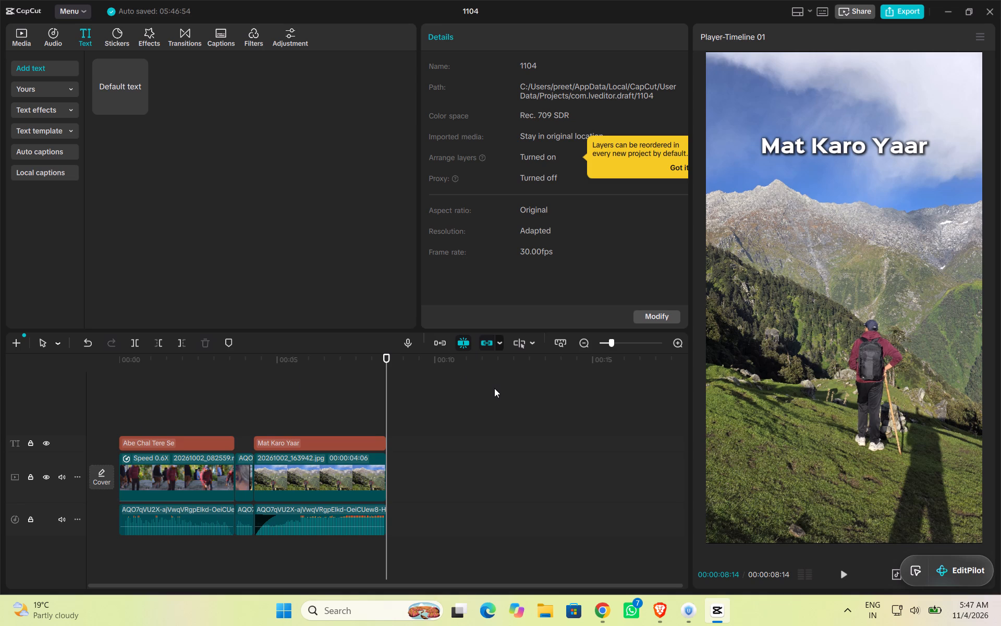
{"action": "left_click", "coordinate": [187, 401]}
{"action": "left_click_drag", "start_coordinate": [187, 401], "coordinate": [0, 394]}
{"action": "key", "text": "space"}
{"action": "left_click", "coordinate": [175, 406]}
{"action": "left_click_drag", "start_coordinate": [175, 406], "coordinate": [155, 407]}
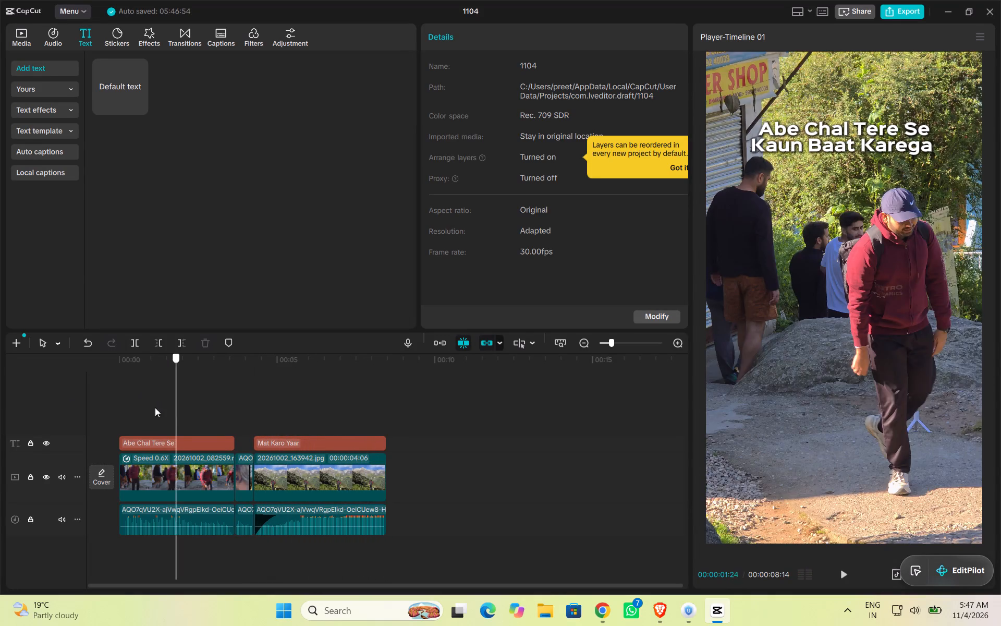
{"action": "left_click_drag", "start_coordinate": [155, 407], "coordinate": [0, 478]}
{"action": "key", "text": "space"}
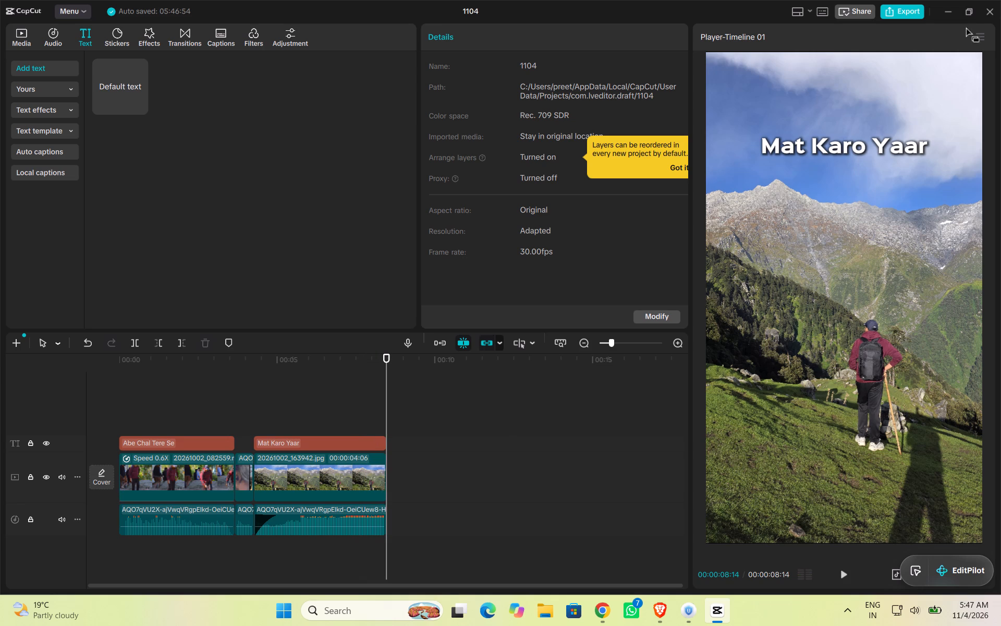
Open the export settings and name the exported video "sad reel".
{"action": "left_click", "coordinate": [906, 13]}
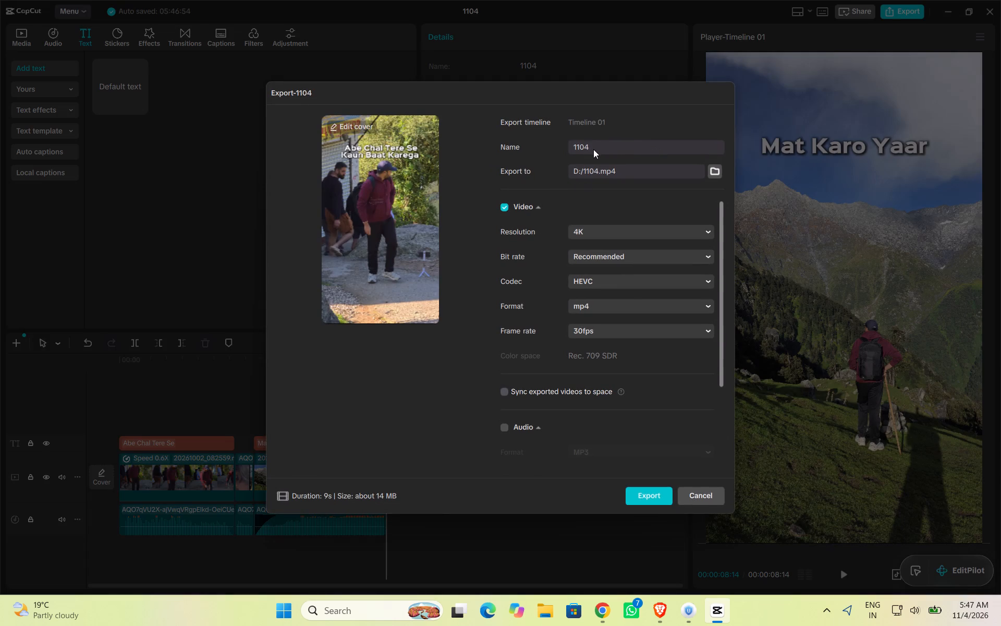
{"action": "left_click", "coordinate": [593, 149]}
{"action": "key", "text": "BackSpace"}
{"action": "key", "text": "BackSpace"}
{"action": "key", "text": "BackSpace"}
{"action": "key", "text": "BackSpace"}
{"action": "key", "text": "BackSpace"}
{"action": "key", "text": "BackSpace"}
{"action": "key", "text": "BackSpace"}
{"action": "key", "text": "BackSpace"}
{"action": "key", "text": "BackSpace"}
{"action": "key", "text": "BackSpace"}
{"action": "key", "text": "BackSpace"}
{"action": "key", "text": "BackSpace"}
{"action": "key", "text": "BackSpace"}
{"action": "key", "text": "BackSpace"}
{"action": "key", "text": "BackSpace"}
{"action": "type", "text": "sad reel"}
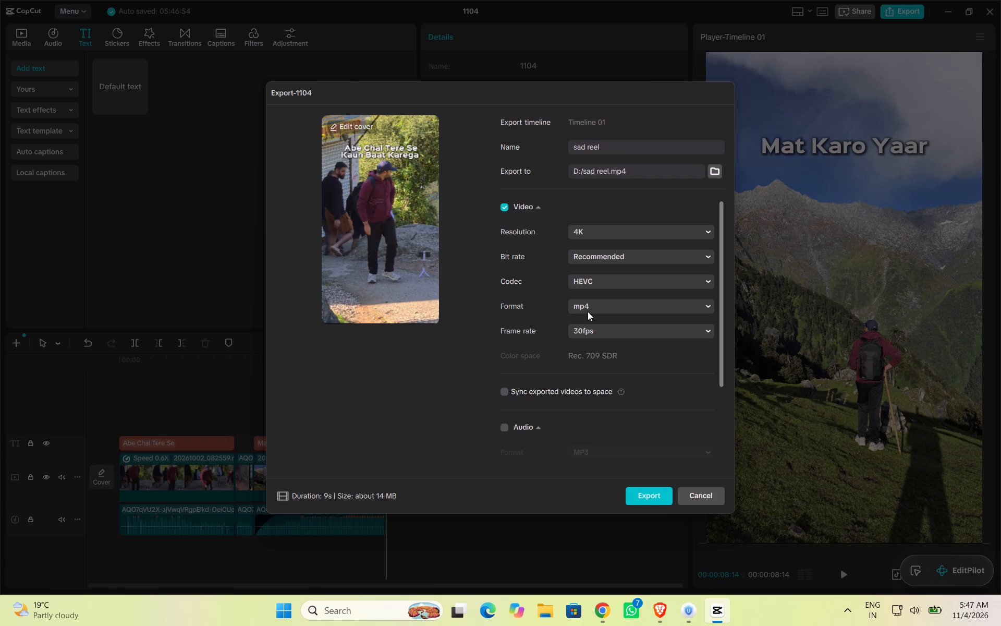
Set the export frame rate to 60fps and start exporting the video.
{"action": "left_click", "coordinate": [594, 332]}
{"action": "left_click", "coordinate": [611, 476]}
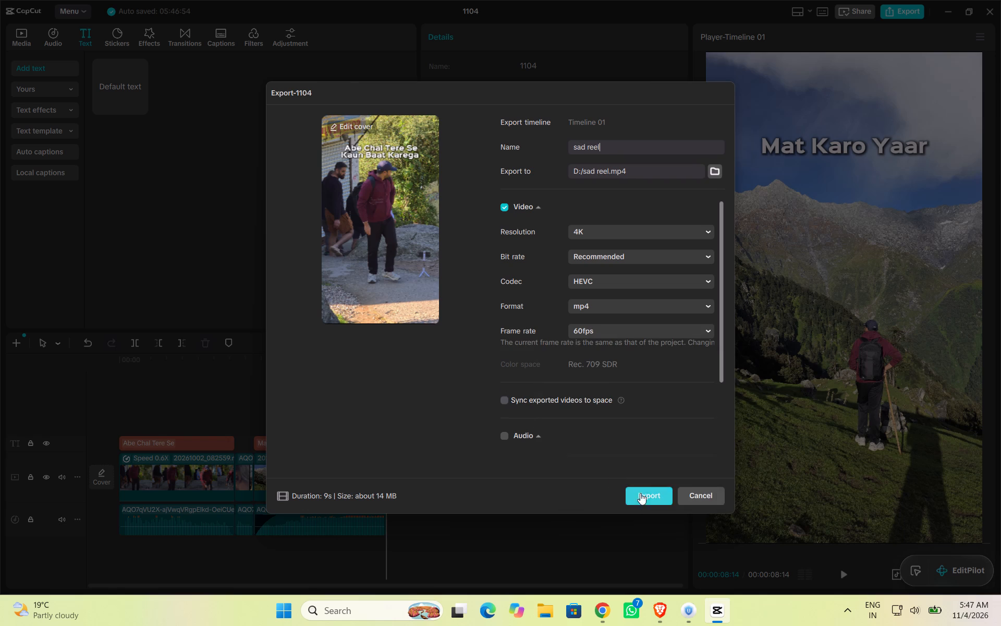
{"action": "left_click", "coordinate": [651, 499]}
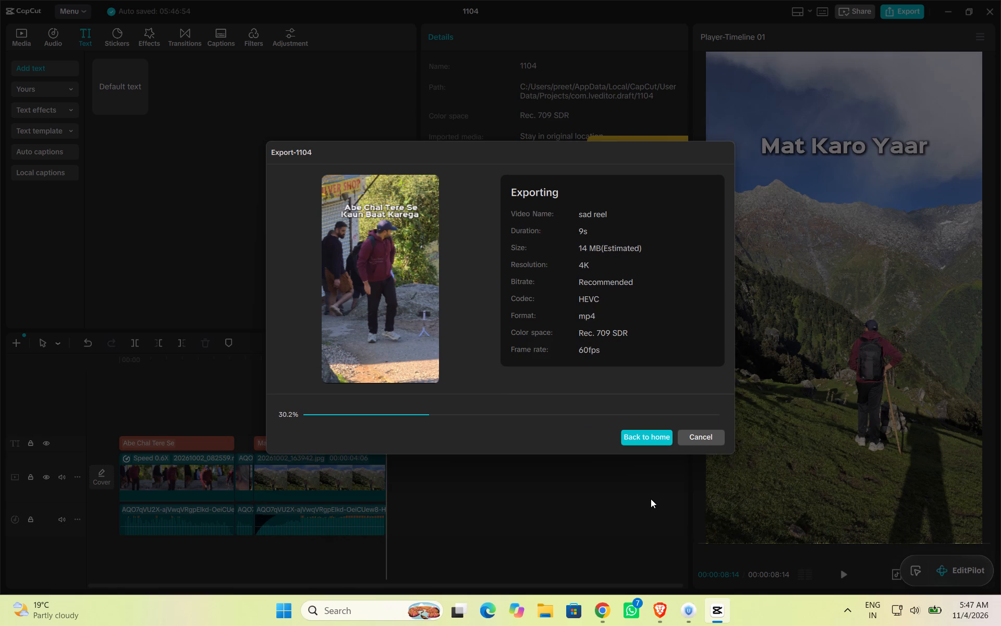
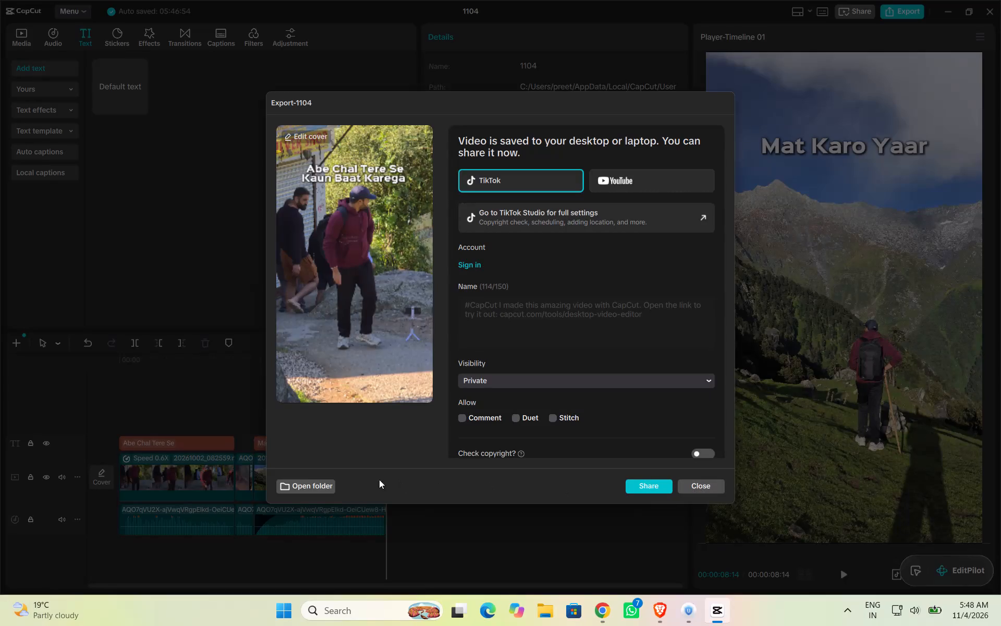
Open the export's folder, play the "sad reel" video full screen to check it, and close the player and folder.
{"action": "left_click", "coordinate": [310, 479]}
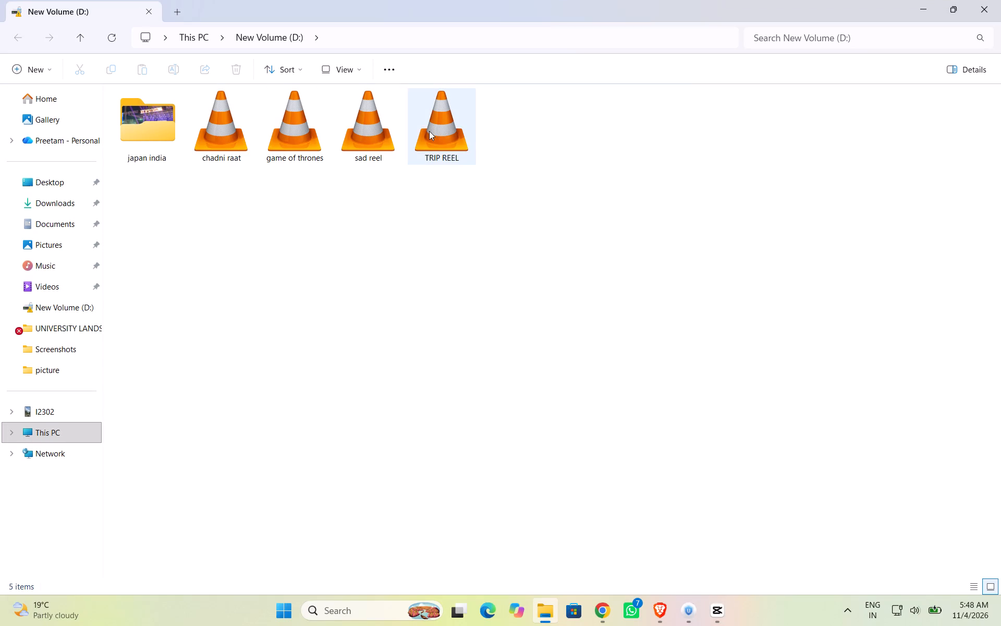
{"action": "double_click", "coordinate": [363, 128]}
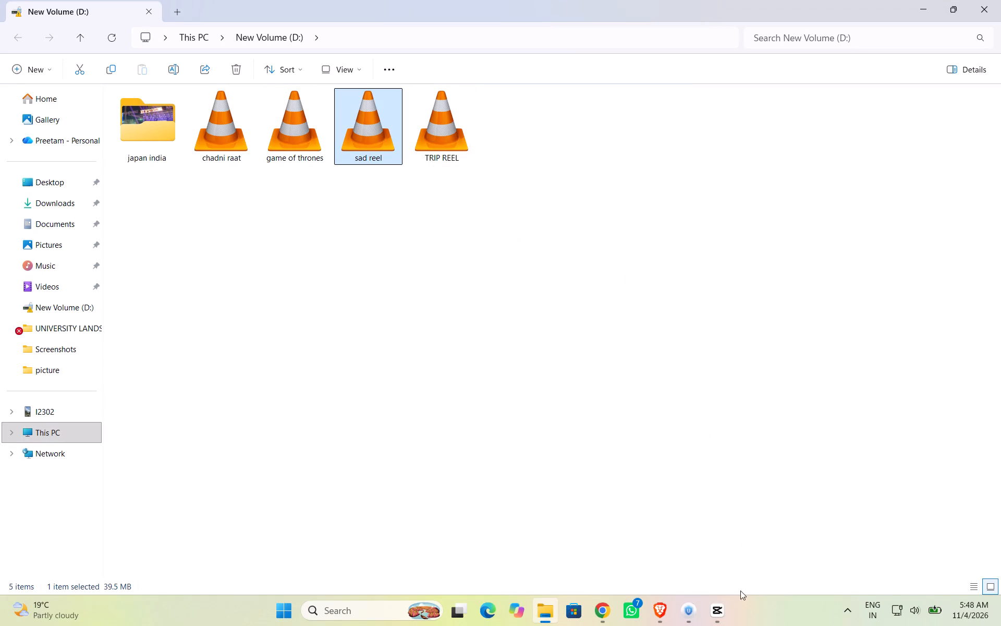
{"action": "double_click", "coordinate": [738, 262]}
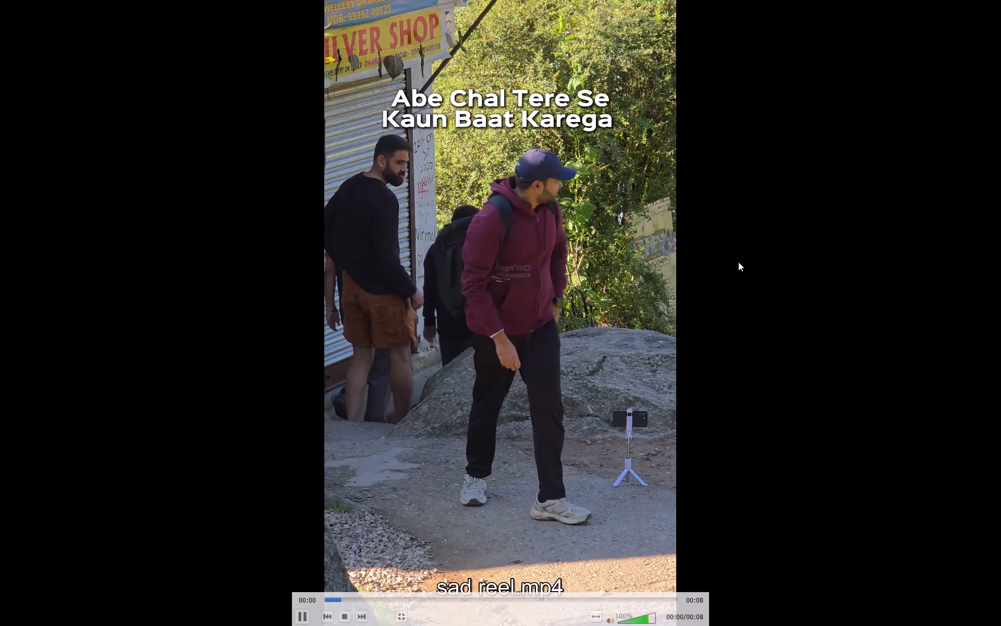
{"action": "left_click", "coordinate": [607, 391]}
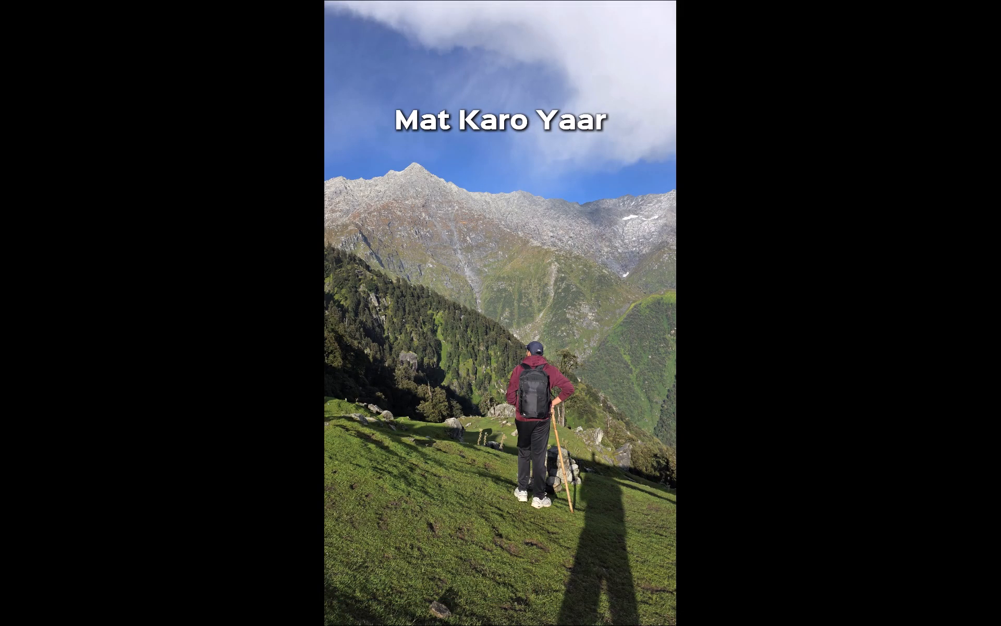
{"action": "key", "text": "Escape"}
{"action": "left_click", "coordinate": [1000, 0]}
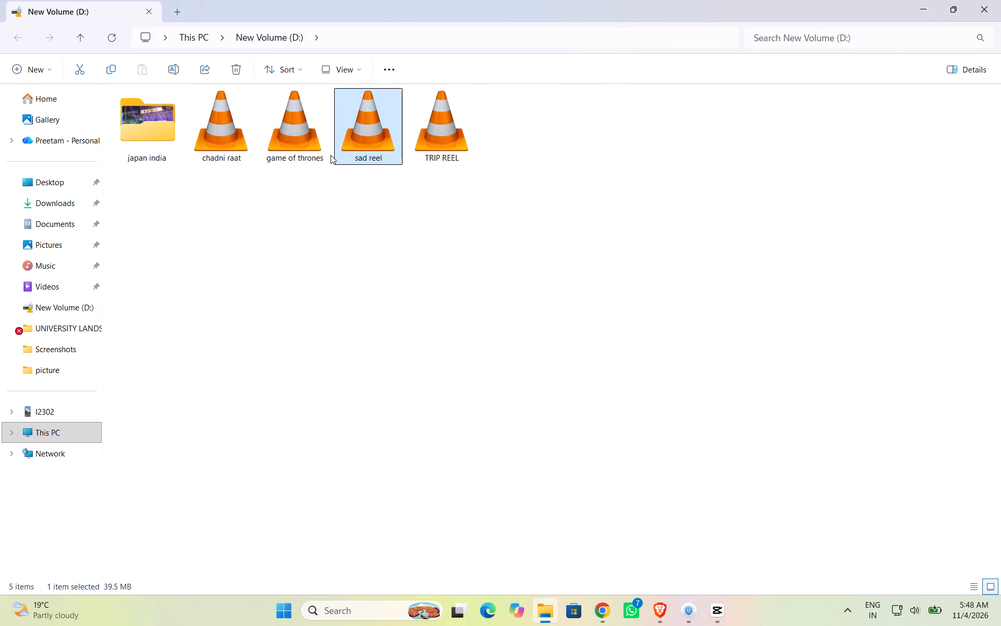
{"action": "left_click", "coordinate": [1000, 0]}
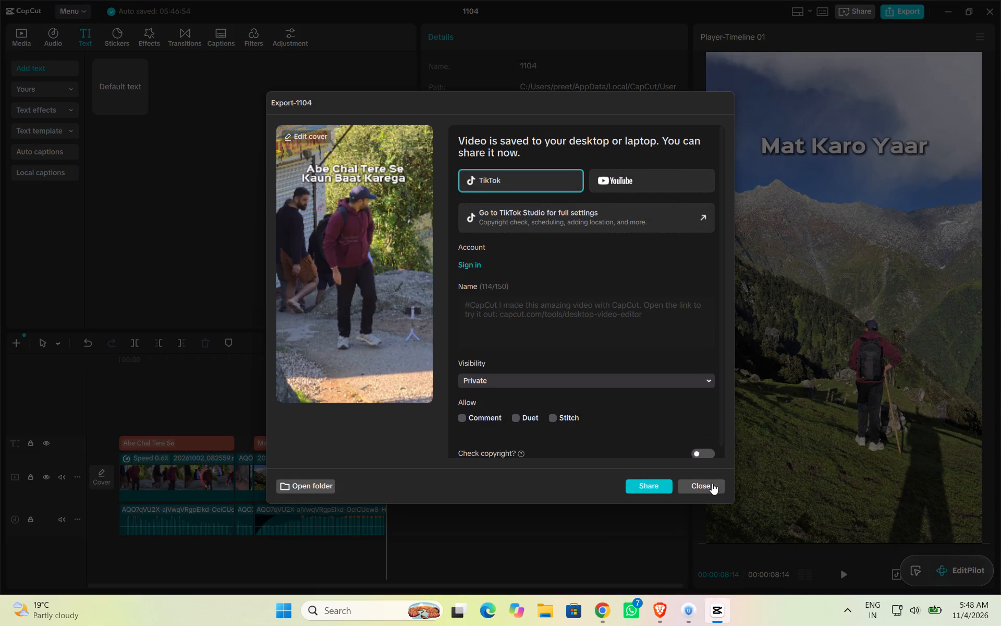
Dismiss the finished export dialog and close the 1104 project, returning to the CapCut home window.
{"action": "left_click", "coordinate": [707, 487]}
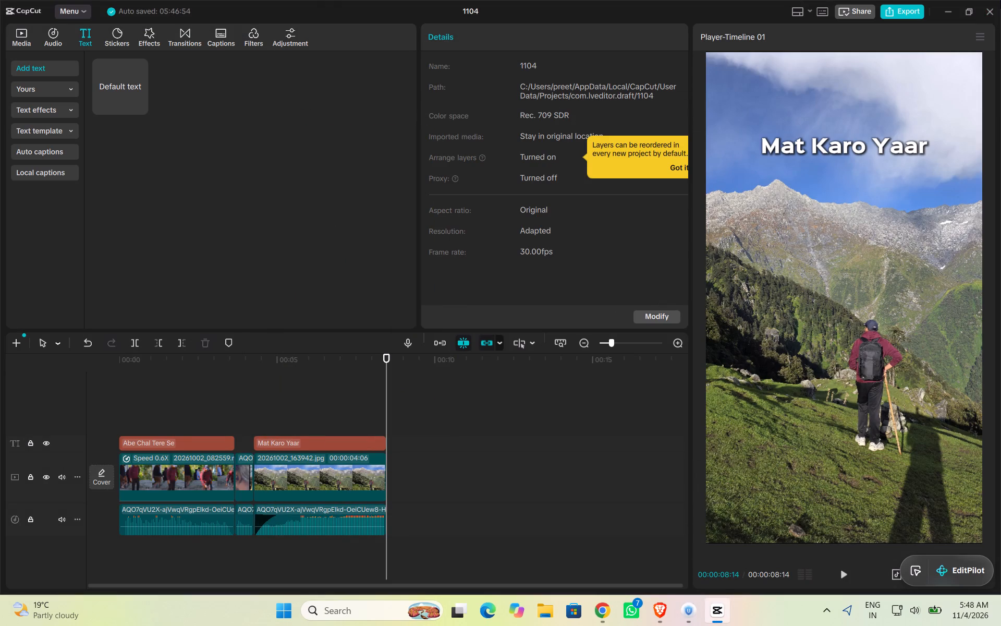
{"action": "left_click", "coordinate": [981, 9]}
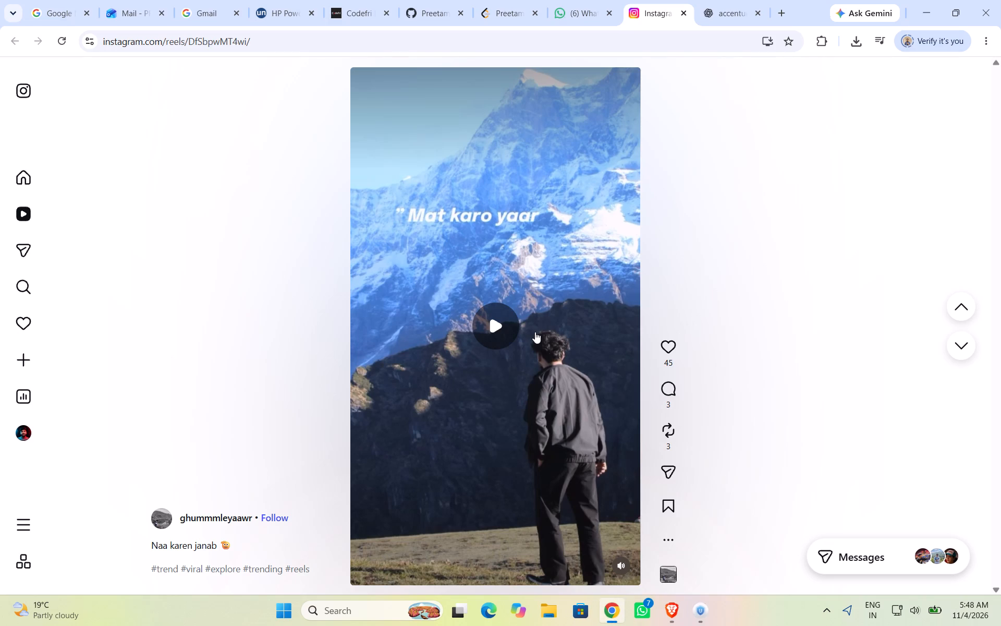
{"action": "left_click", "coordinate": [976, 16]}
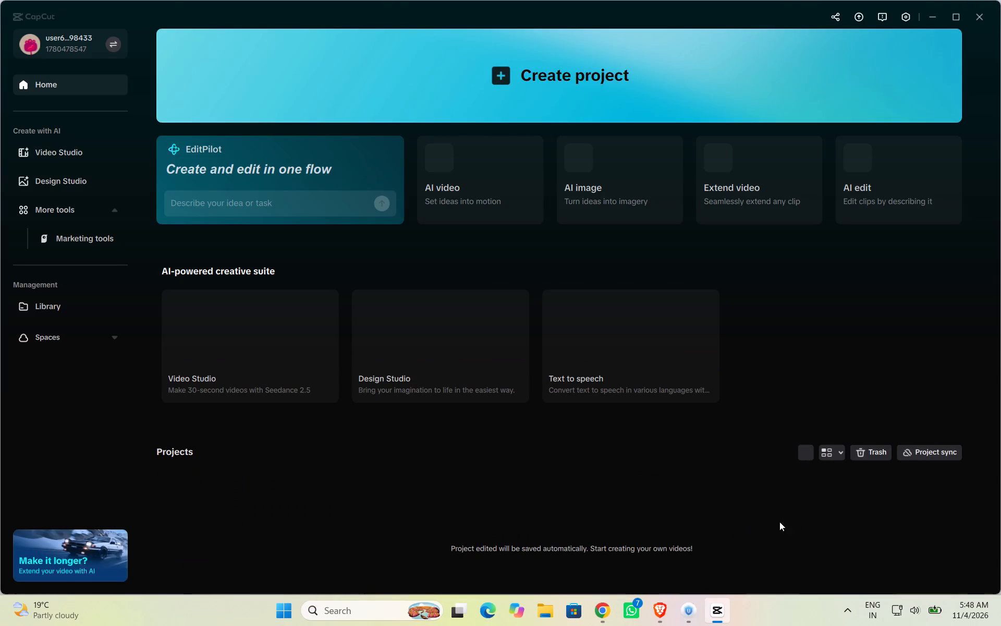
Switch to UrbanVPN, disconnect the Ukraine connection and close its window.
{"action": "left_click", "coordinate": [689, 619]}
{"action": "left_click", "coordinate": [416, 225]}
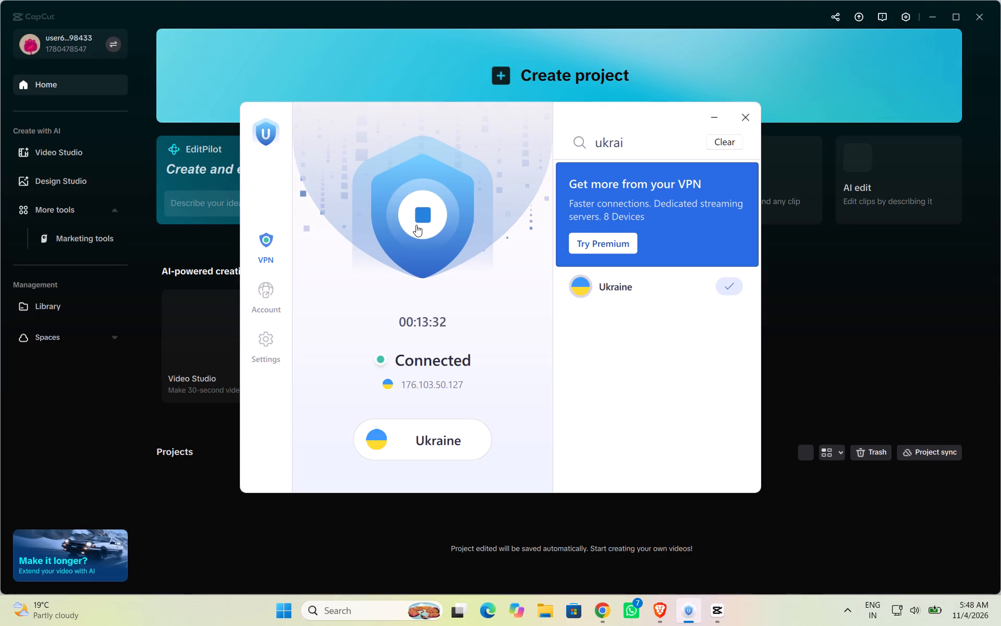
{"action": "left_click", "coordinate": [751, 111]}
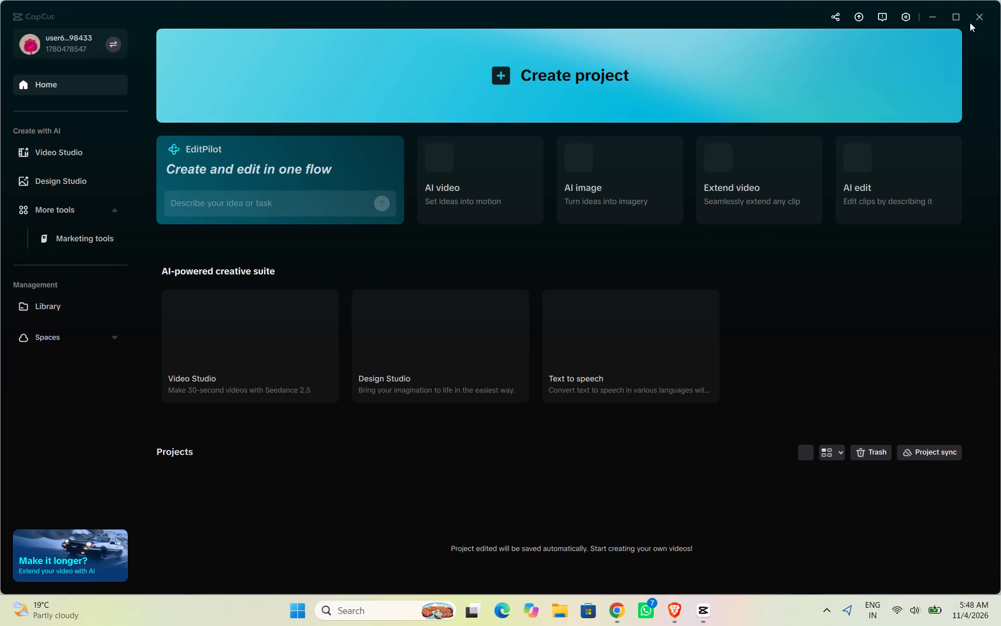
Close the CapCut home window.
{"action": "left_click", "coordinate": [983, 14]}
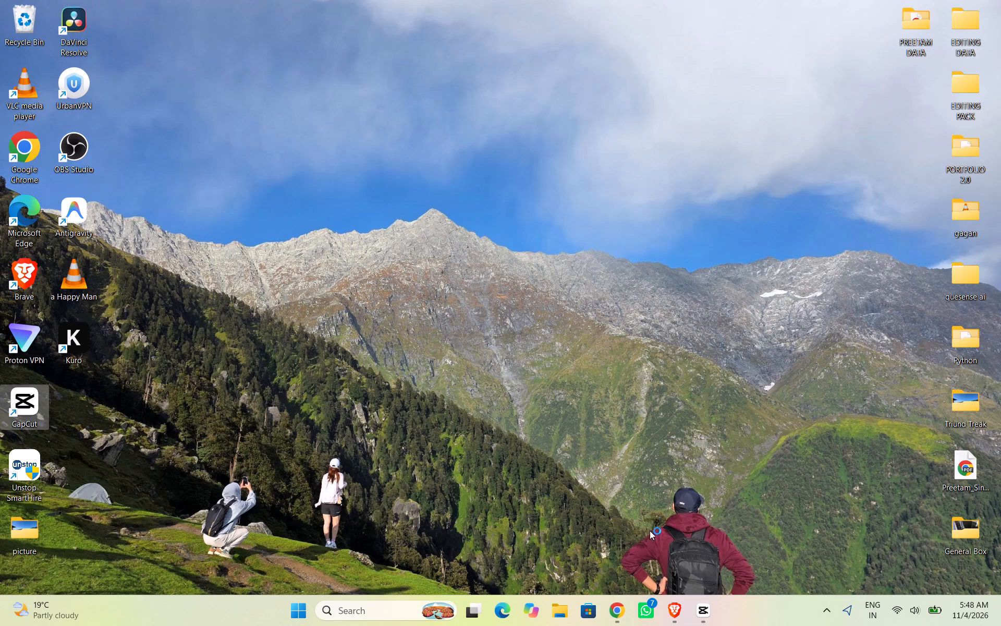
Search for the LocalSend app with the quick launcher and open it.
{"action": "key", "text": "alt+space"}
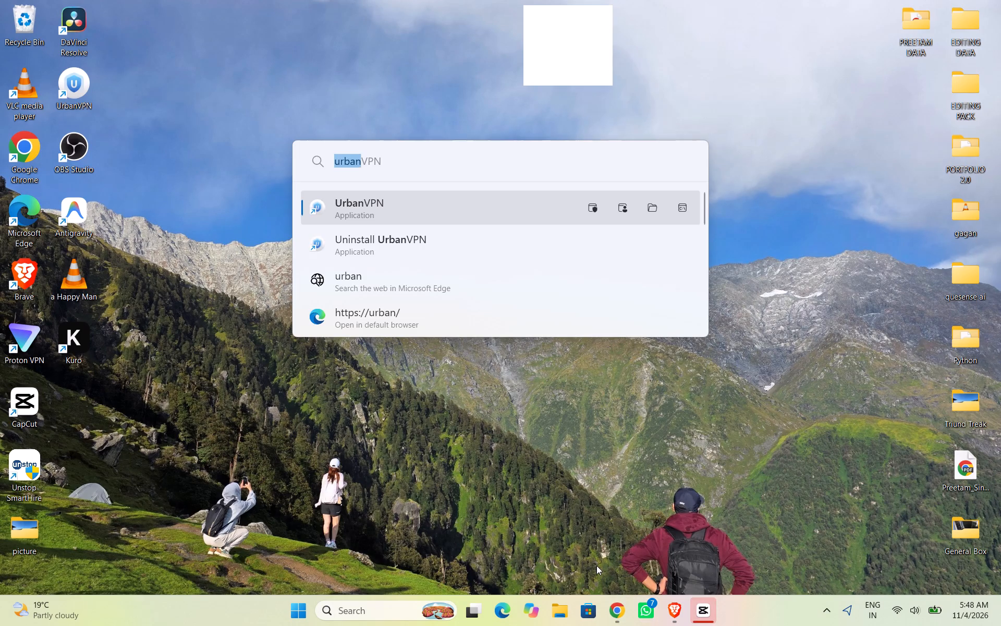
{"action": "type", "text": "local"}
{"action": "key", "text": "Return"}
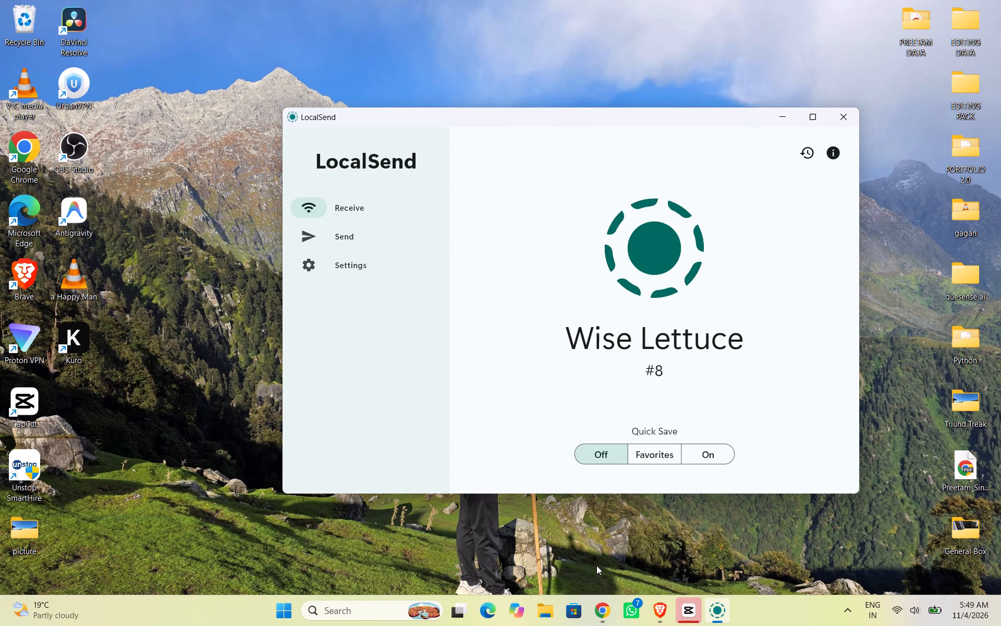
Choose the "sad reel" file from New Volume (D:) and send it to the nearby device Beautiful Papaya.
{"action": "left_click", "coordinate": [388, 247]}
{"action": "left_click", "coordinate": [514, 197]}
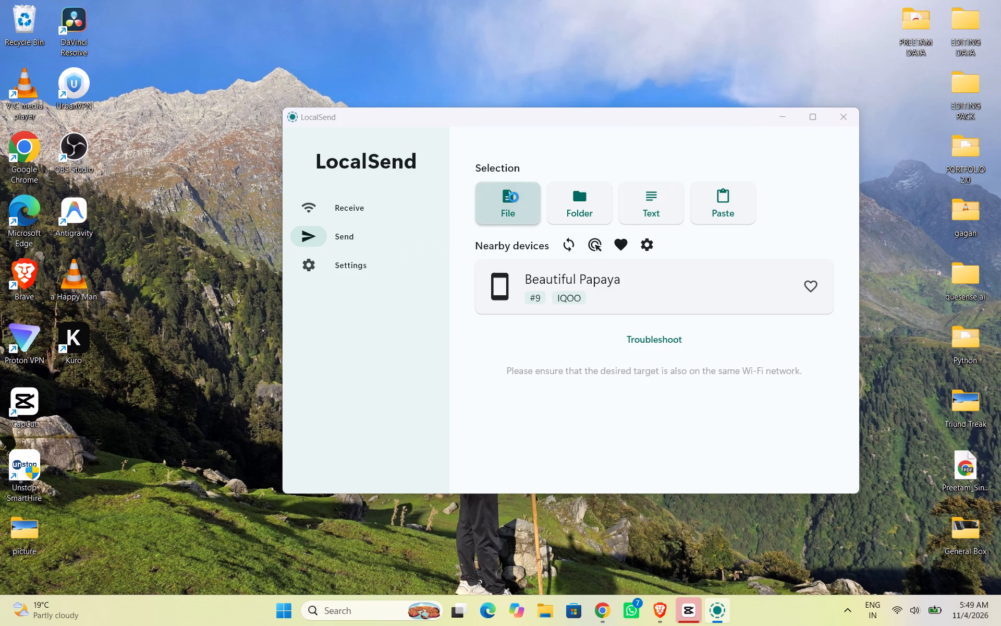
{"action": "scroll", "coordinate": [344, 326], "scroll_direction": "down", "scroll_amount": 3}
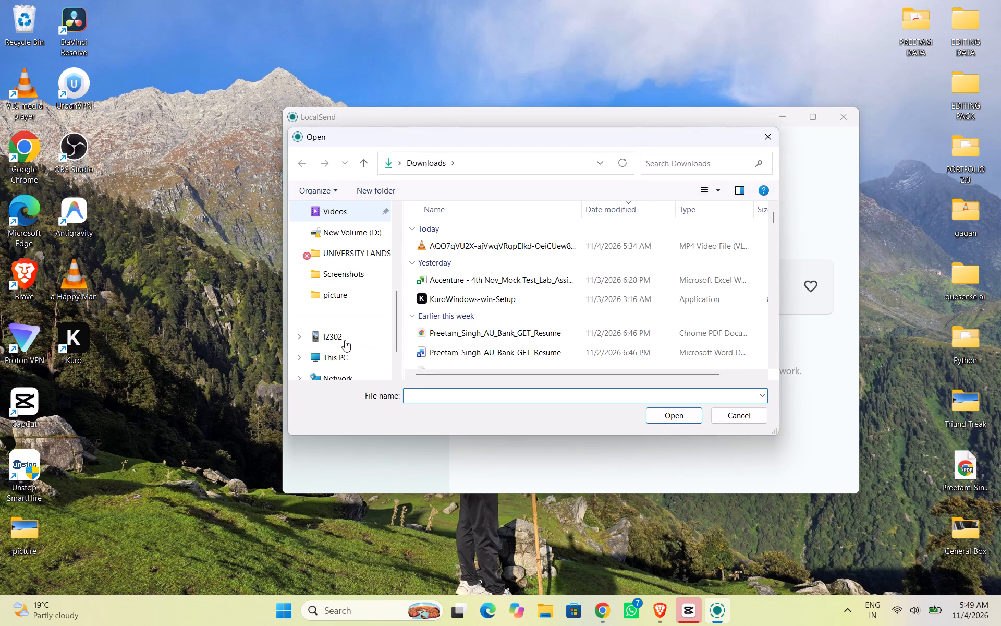
{"action": "left_click", "coordinate": [351, 357]}
{"action": "double_click", "coordinate": [641, 231]}
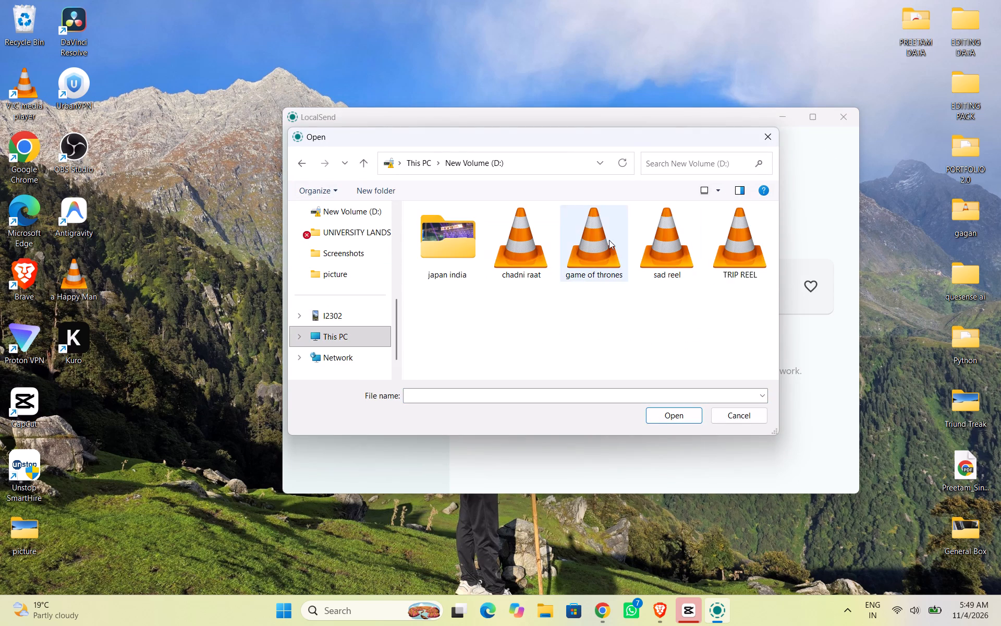
{"action": "left_click", "coordinate": [674, 251]}
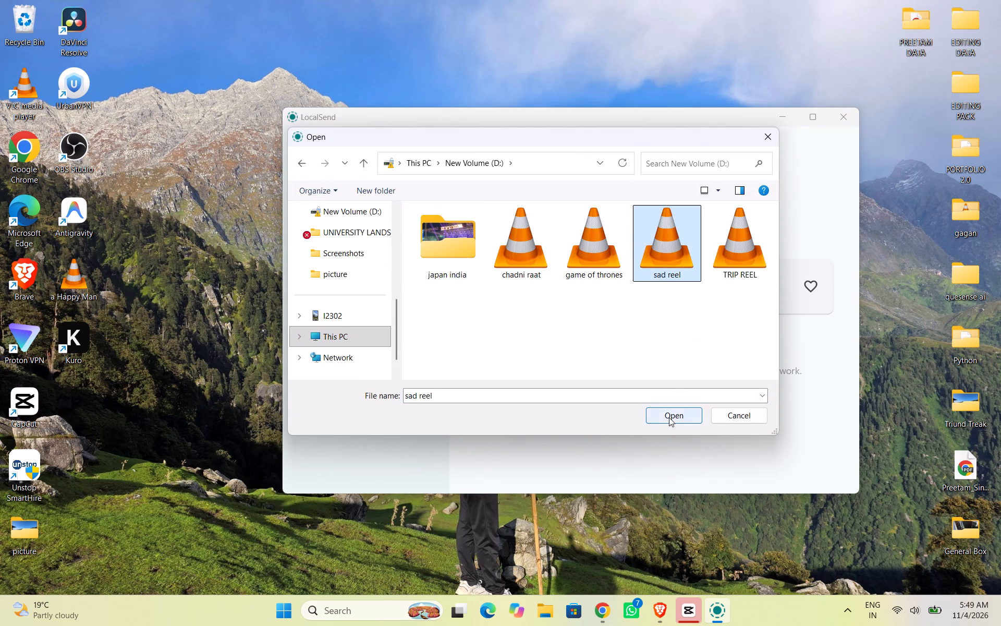
{"action": "left_click", "coordinate": [669, 417]}
{"action": "left_click", "coordinate": [699, 356]}
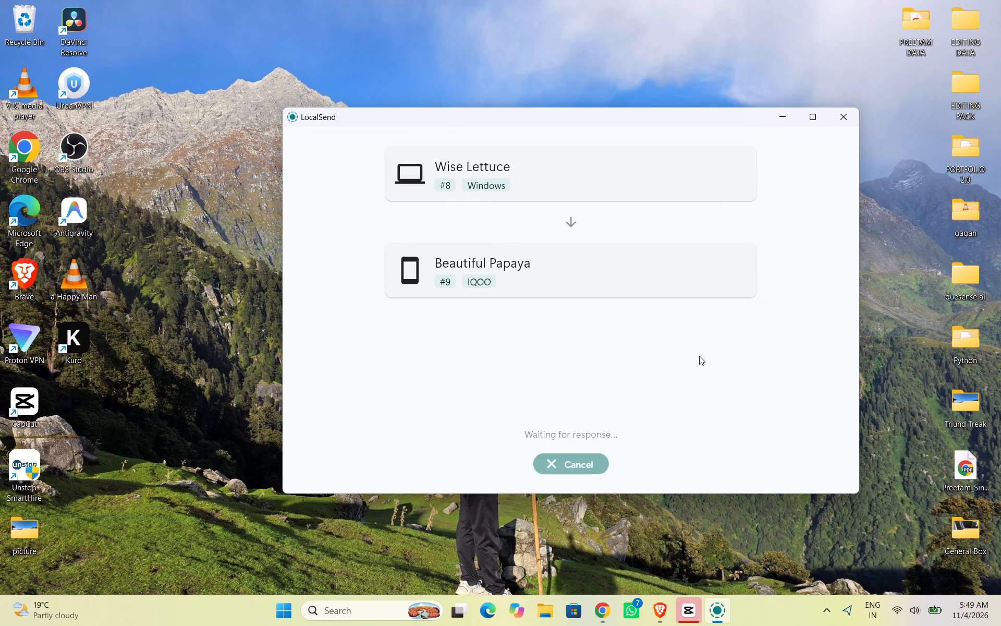